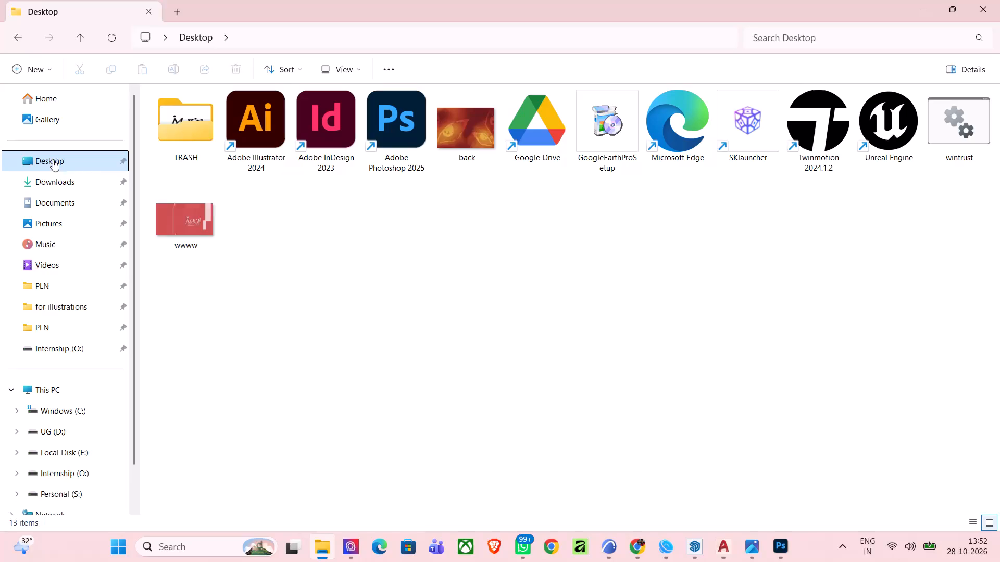
Place the lettering image WhatsApp Image 2026-10-28 at 1.51.25 PM from the TRASH folder into the open Photoshop document at its default size.
{"action": "double_click", "coordinate": [206, 139]}
{"action": "scroll", "coordinate": [291, 231], "scroll_direction": "down", "scroll_amount": 4}
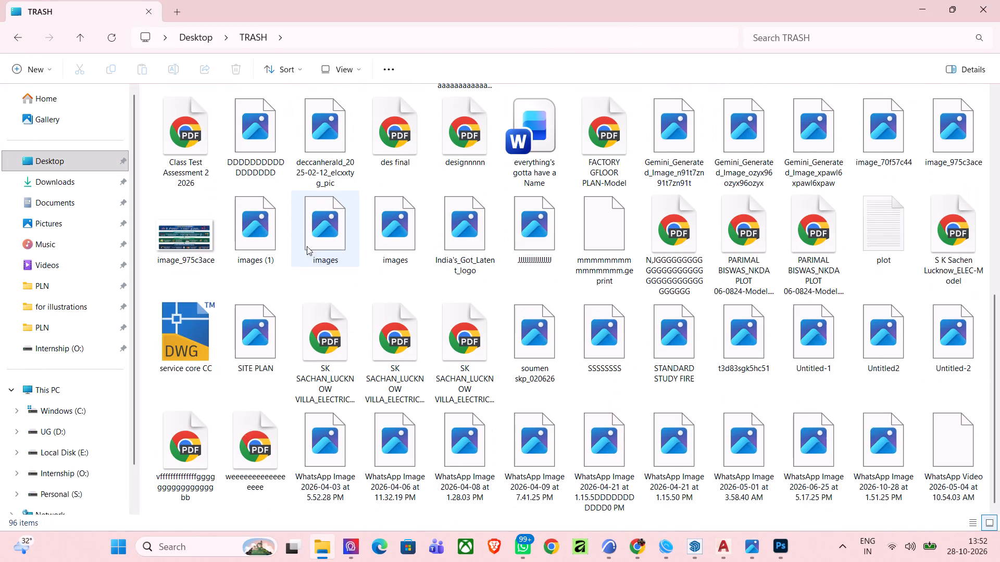
{"action": "scroll", "coordinate": [307, 246], "scroll_direction": "down", "scroll_amount": 9}
{"action": "left_click_drag", "start_coordinate": [894, 440], "coordinate": [809, 523]}
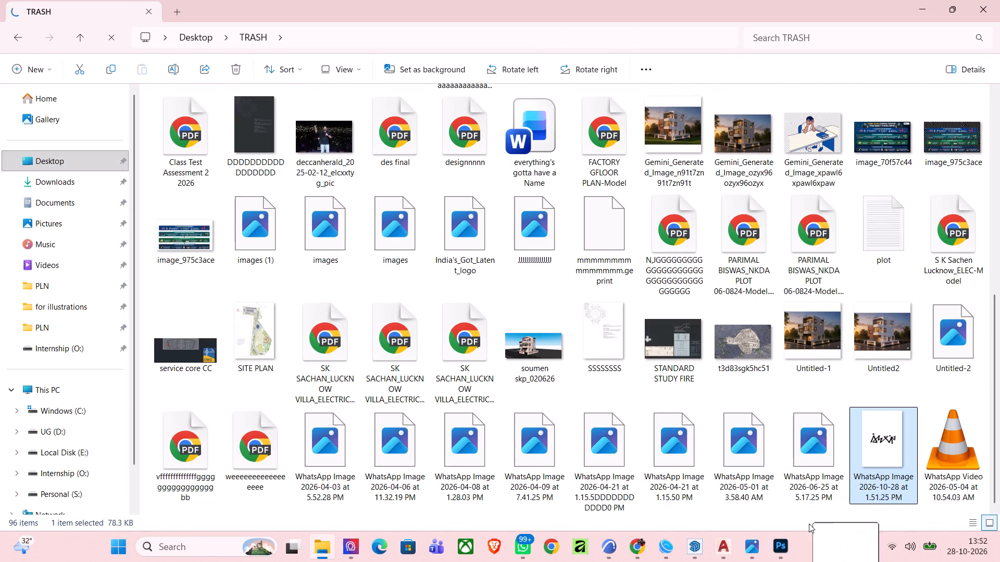
{"action": "left_click_drag", "start_coordinate": [809, 523], "coordinate": [470, 337]}
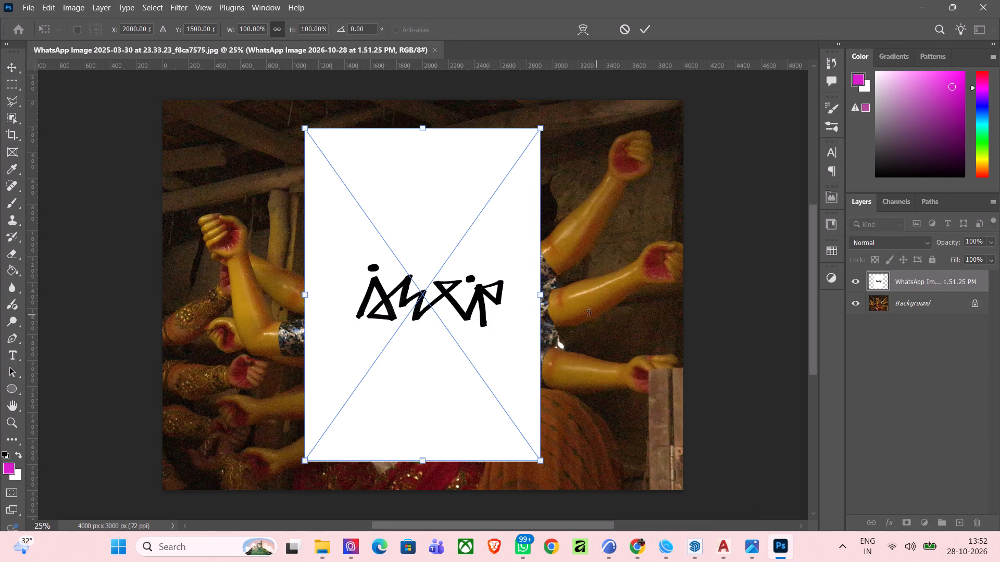
{"action": "left_click", "coordinate": [644, 24]}
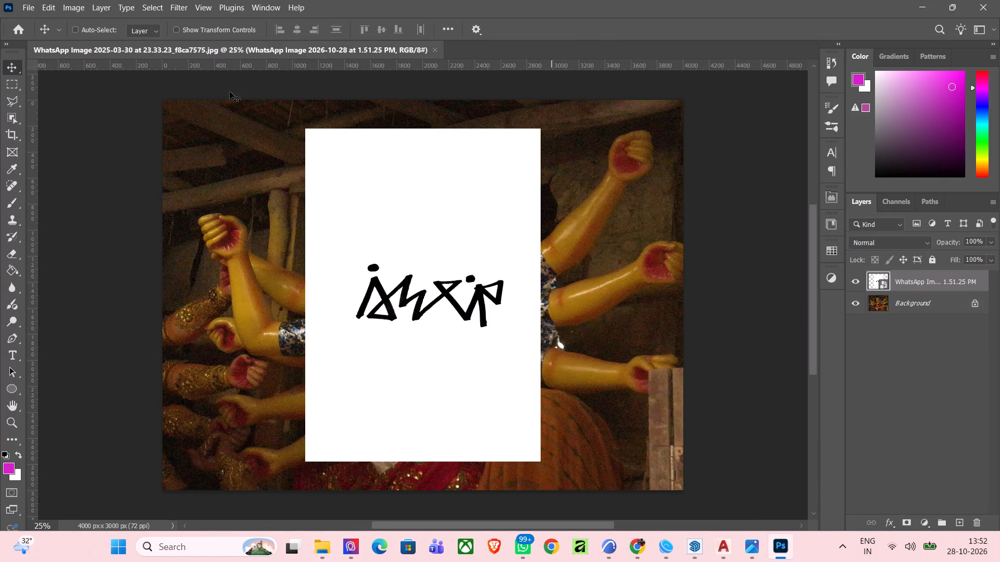
Select the black hand-drawn lettering on the placed image layer with the Magic Wand tool.
{"action": "right_click", "coordinate": [9, 100]}
{"action": "right_click", "coordinate": [4, 117]}
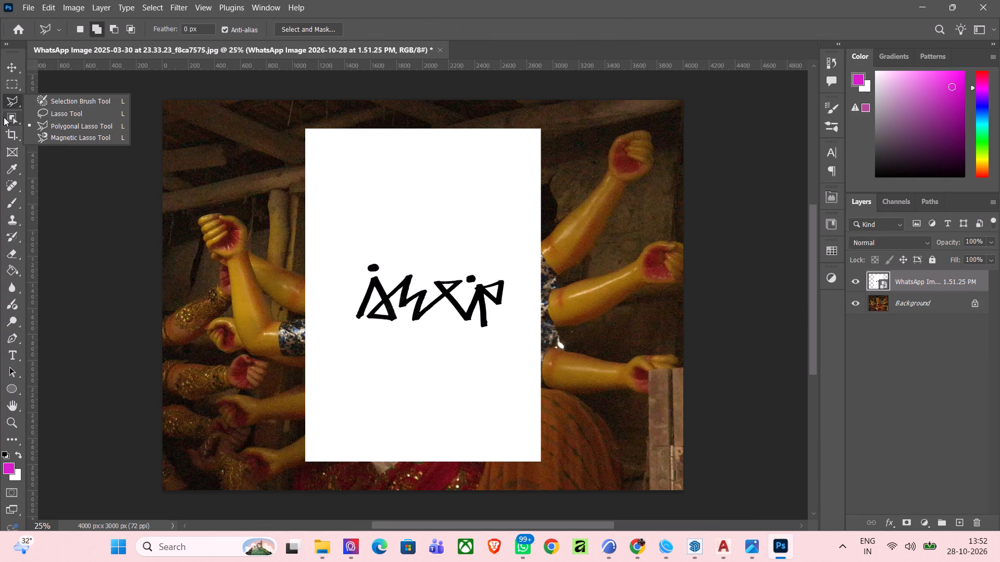
{"action": "right_click", "coordinate": [8, 117]}
{"action": "left_click", "coordinate": [70, 144]}
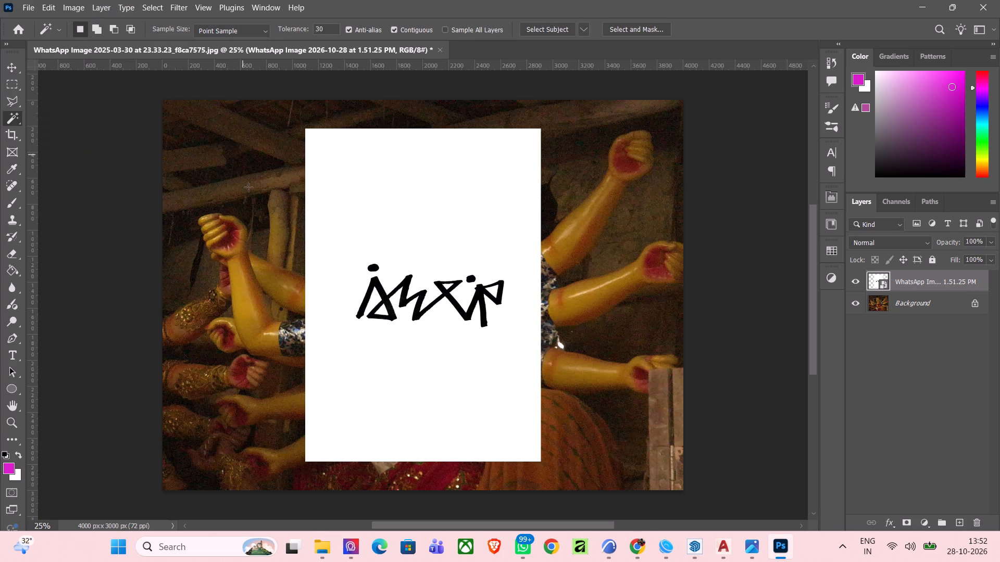
{"action": "left_click", "coordinate": [383, 297]}
{"action": "scroll", "coordinate": [402, 323], "scroll_direction": "up", "scroll_amount": 4}
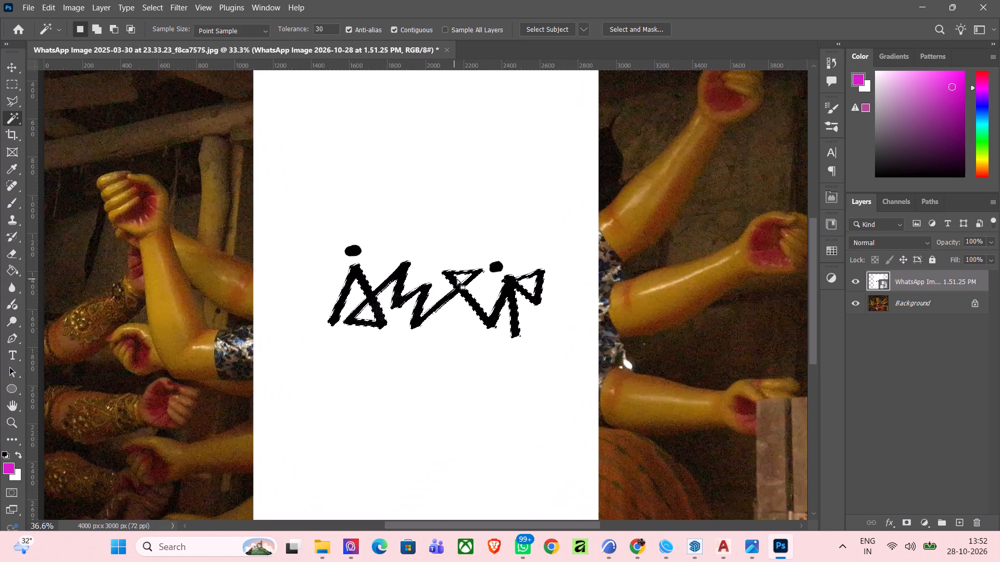
Select the black handwritten lettering and its detached dots with the Magic Wand in add-to-selection mode.
{"action": "left_click", "coordinate": [494, 269]}
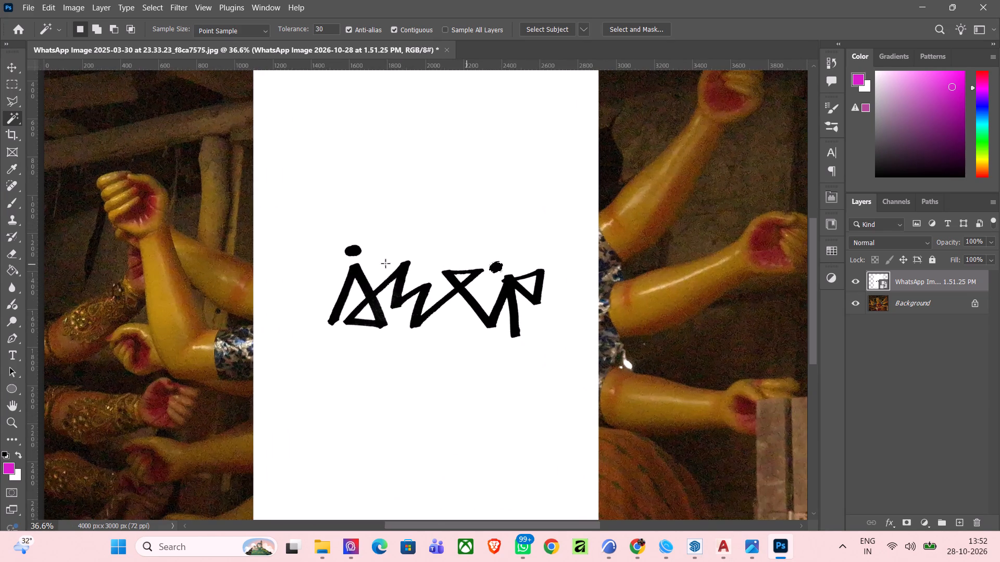
{"action": "left_click", "coordinate": [101, 33]}
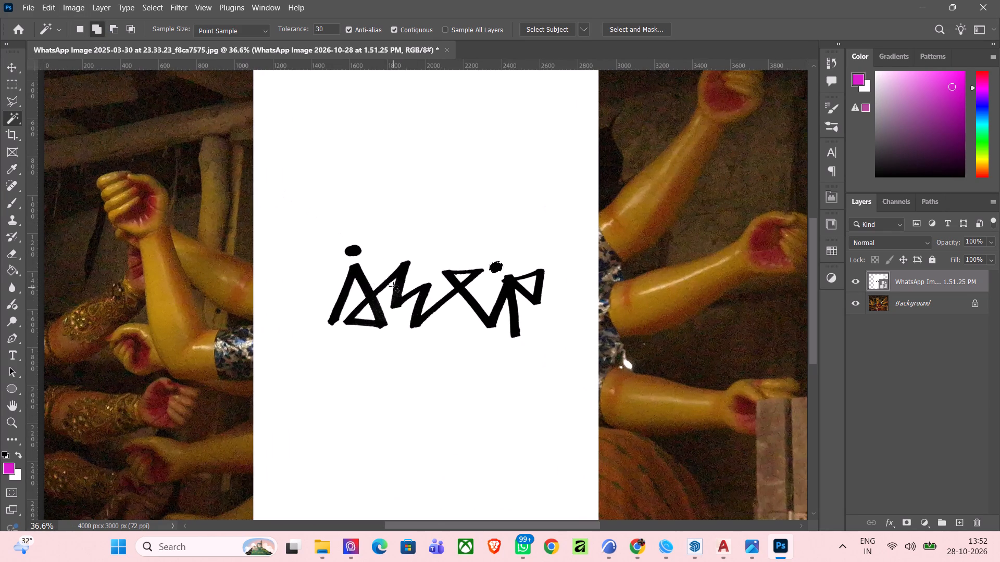
{"action": "left_click", "coordinate": [402, 268]}
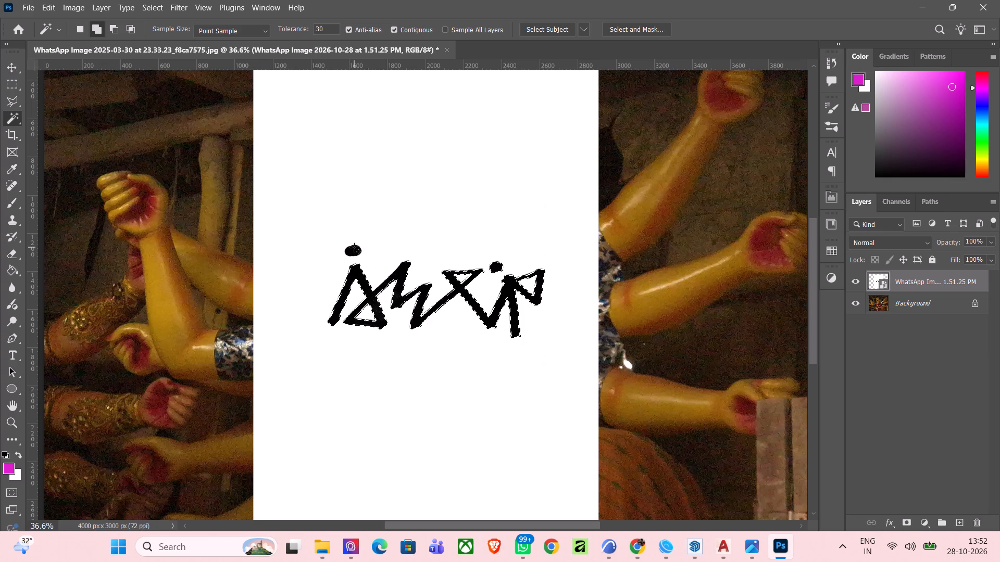
{"action": "left_click", "coordinate": [354, 247]}
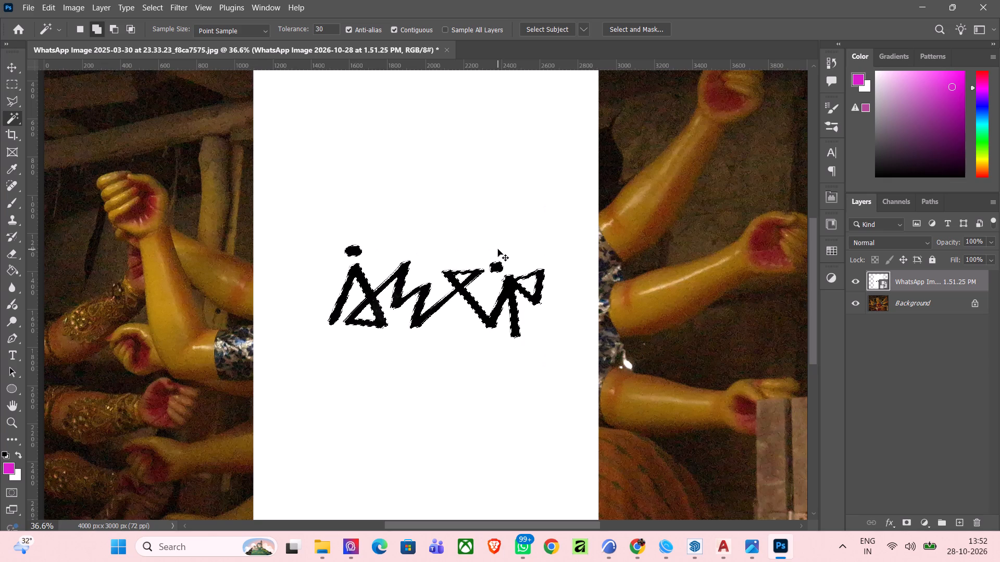
Rasterize the placed signature image layer and cut the selected lettering onto its own new layer.
{"action": "key", "text": "ctrl+x"}
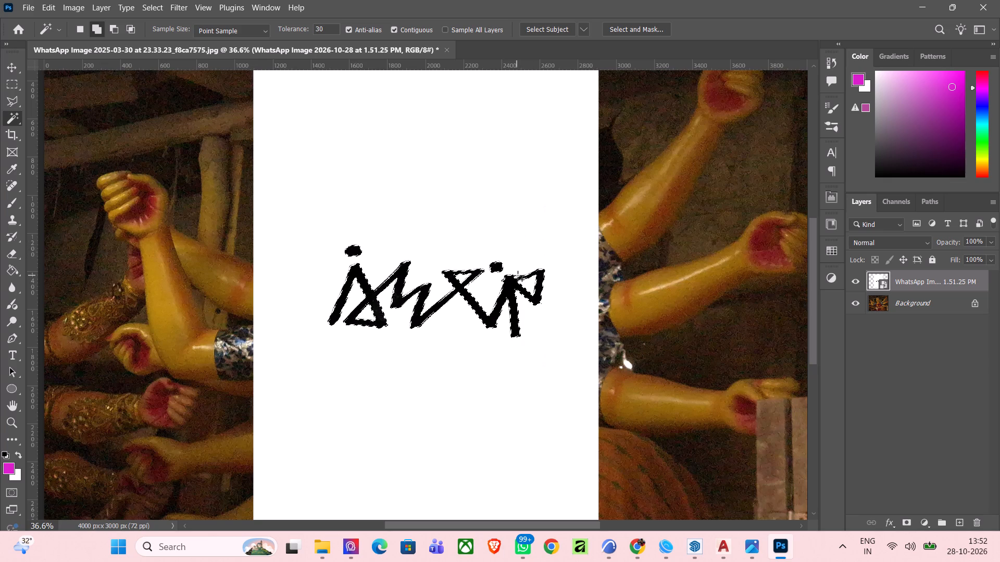
{"action": "scroll", "coordinate": [778, 284], "scroll_direction": "down", "scroll_amount": 4}
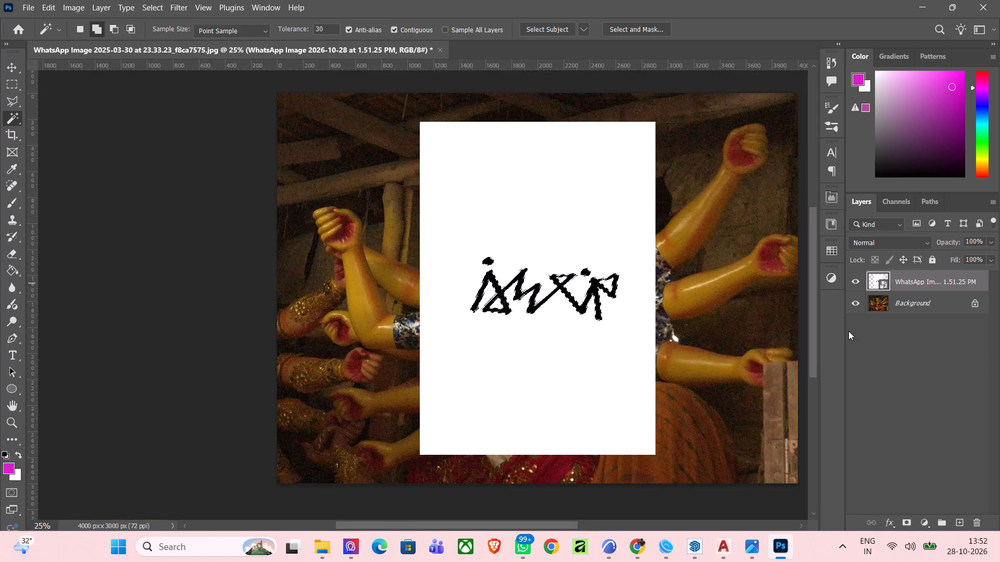
{"action": "right_click", "coordinate": [895, 278]}
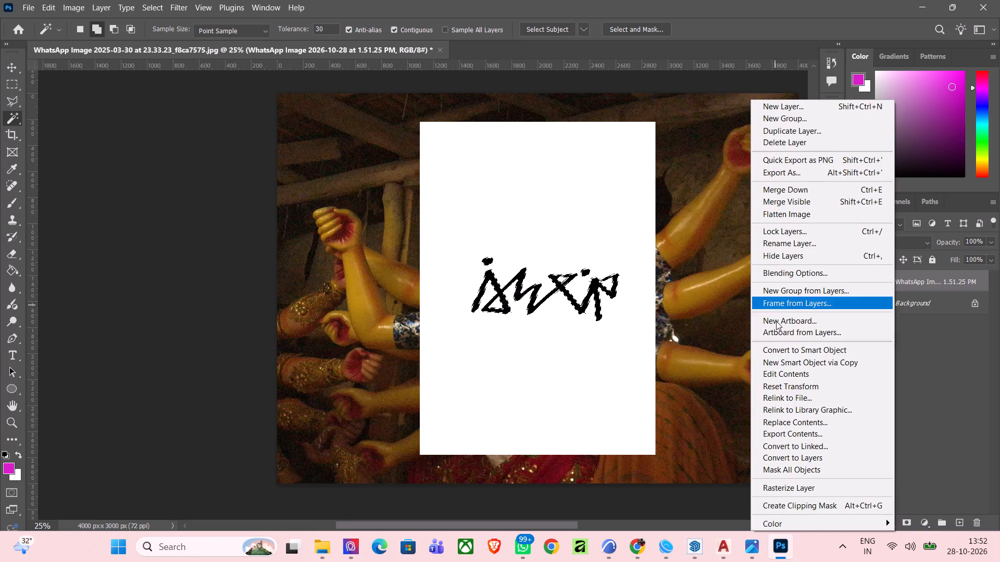
{"action": "left_click", "coordinate": [820, 484]}
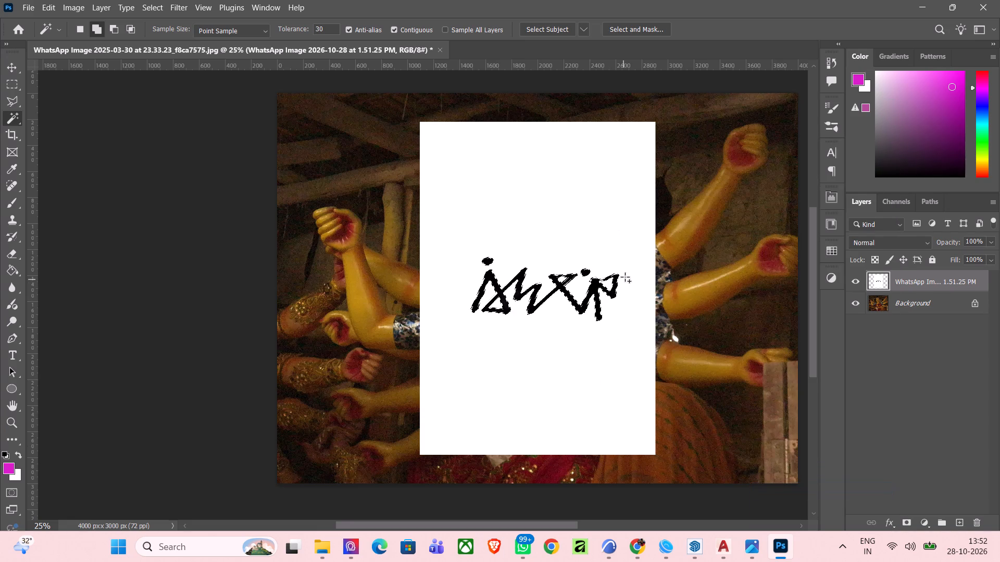
{"action": "right_click", "coordinate": [550, 256]}
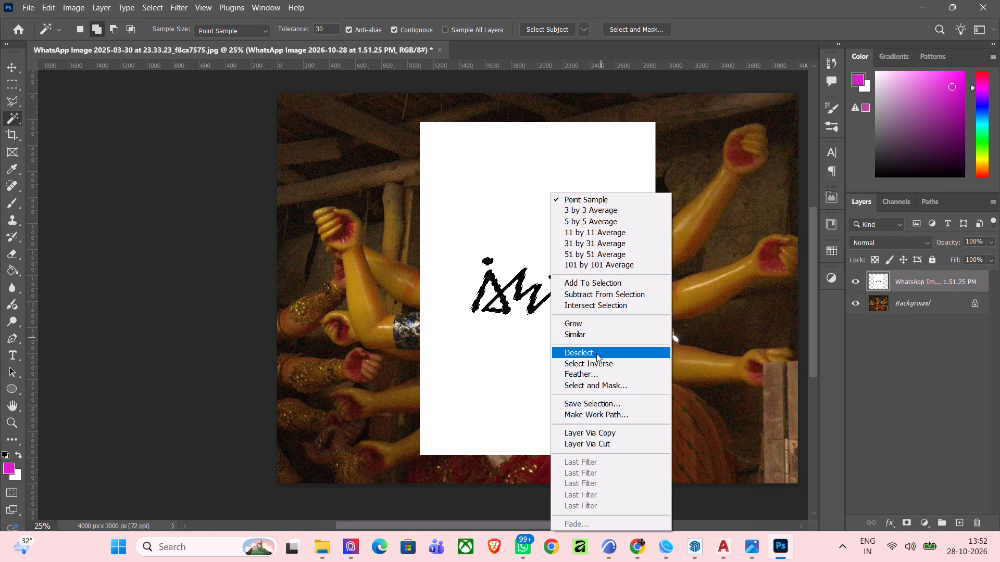
{"action": "left_click", "coordinate": [610, 443]}
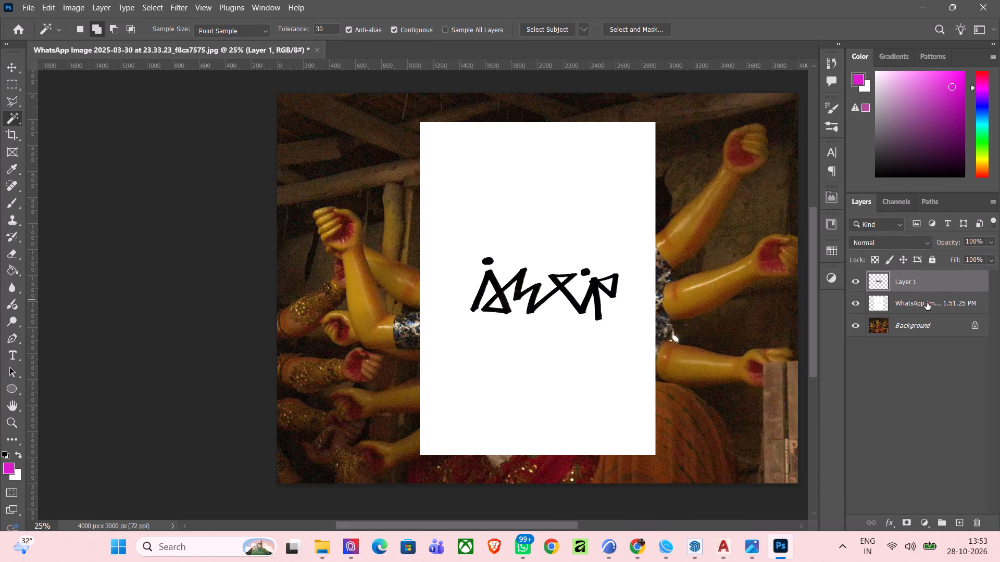
Delete the leftover white WhatsApp image layer beneath the lettering layer.
{"action": "left_click", "coordinate": [927, 291]}
{"action": "left_click", "coordinate": [922, 306]}
{"action": "left_click", "coordinate": [975, 519]}
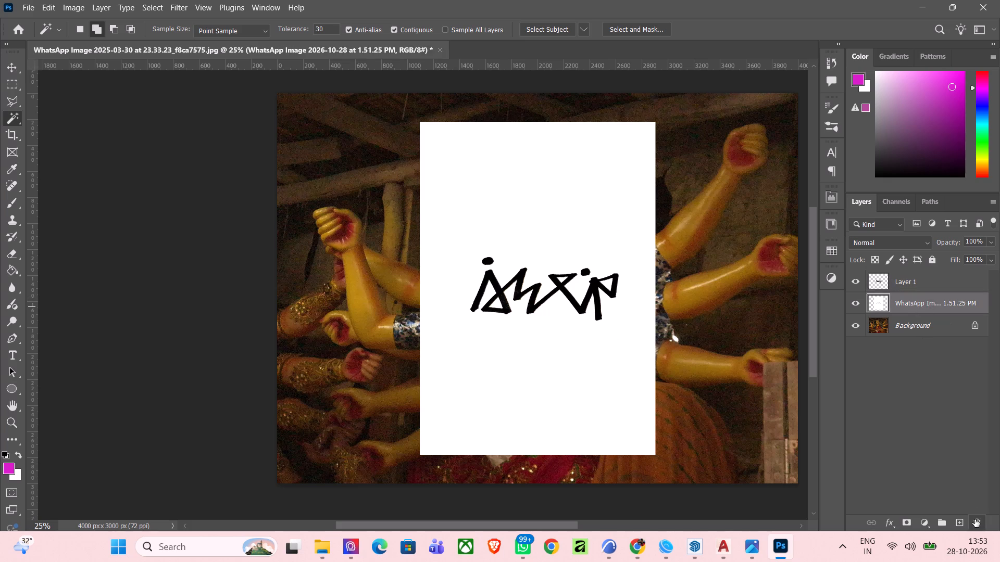
{"action": "left_click", "coordinate": [473, 212]}
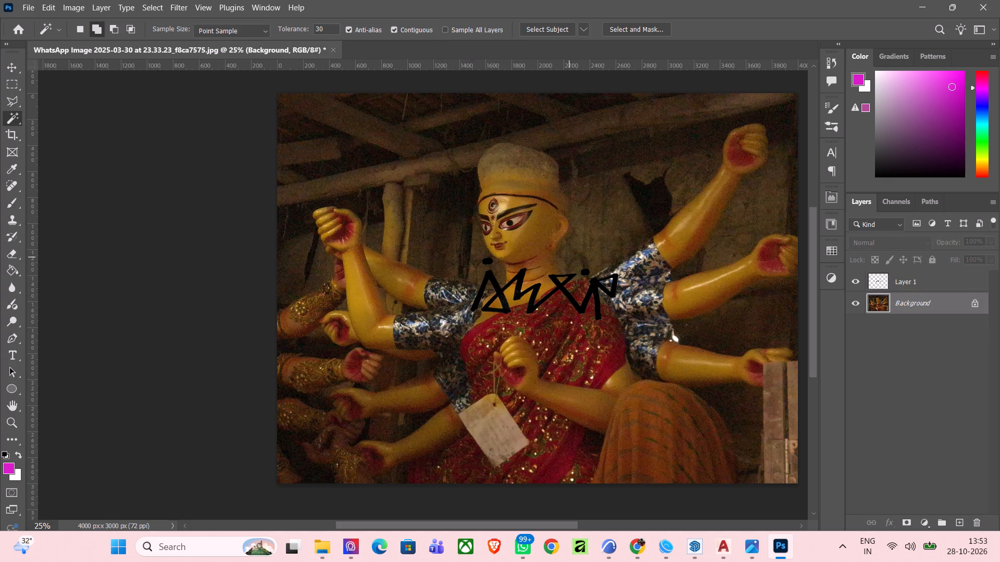
Apply a near-white Color Overlay at 100% opacity to the lettering on Layer 1.
{"action": "left_click", "coordinate": [935, 277]}
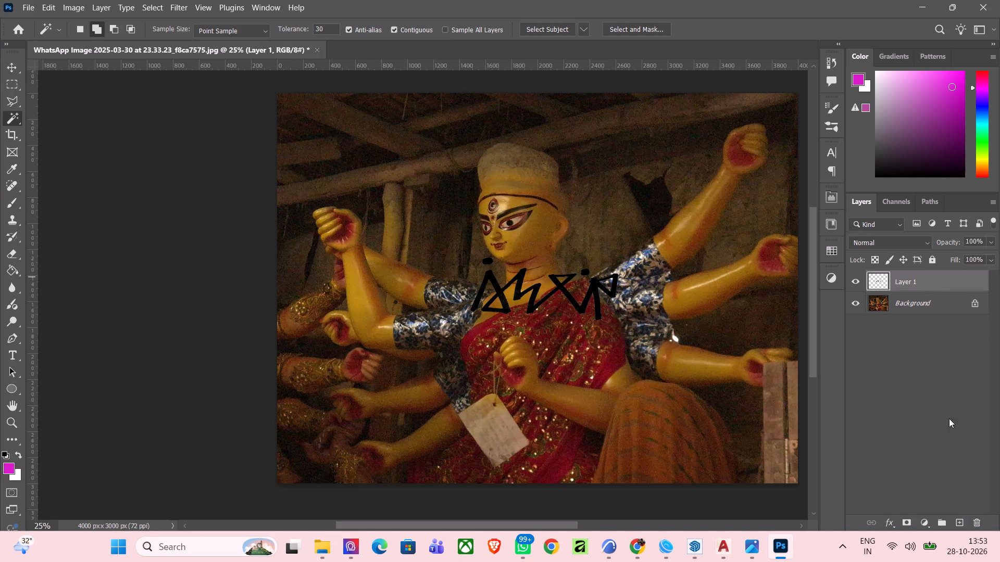
{"action": "left_click", "coordinate": [890, 523]}
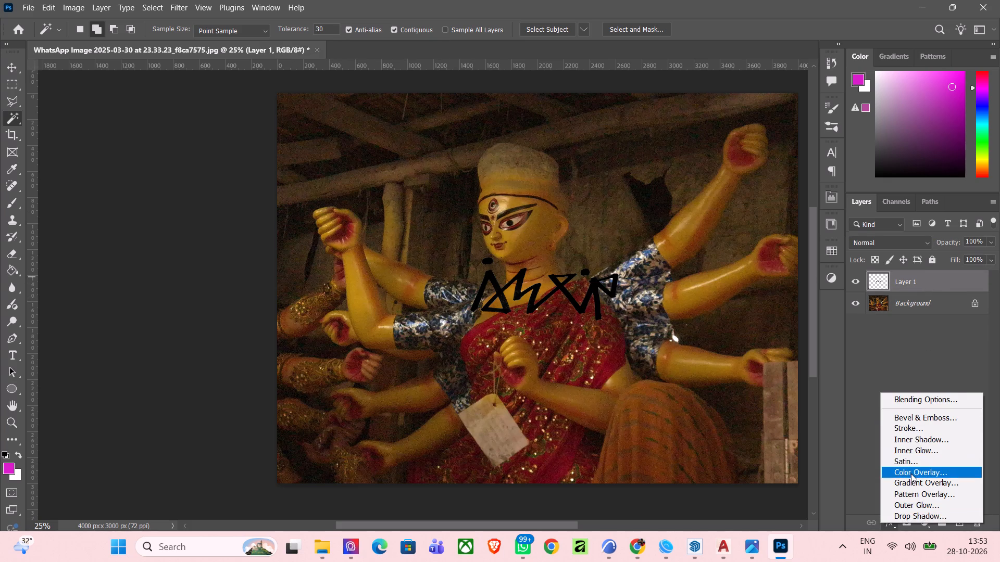
{"action": "left_click", "coordinate": [911, 474]}
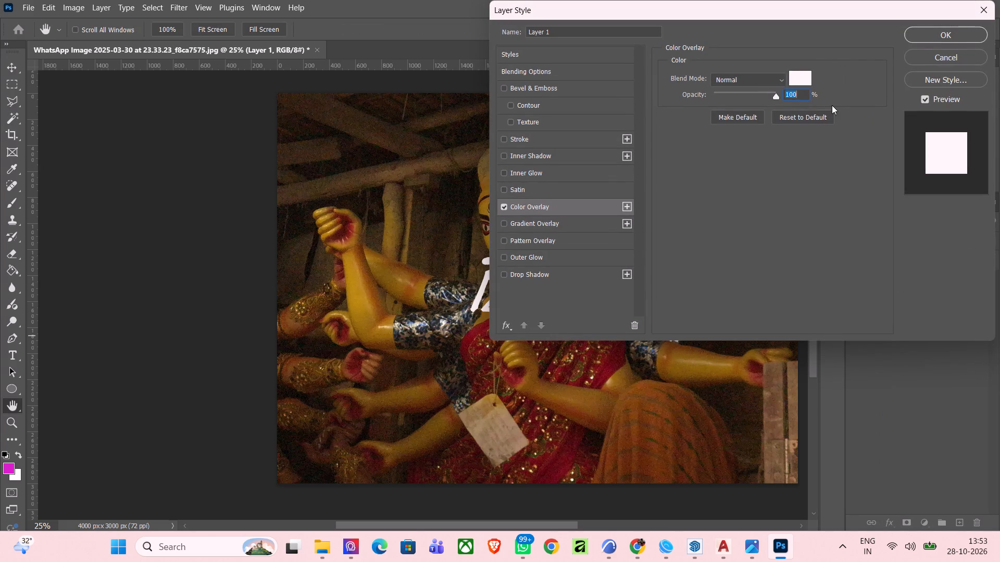
{"action": "left_click", "coordinate": [954, 41]}
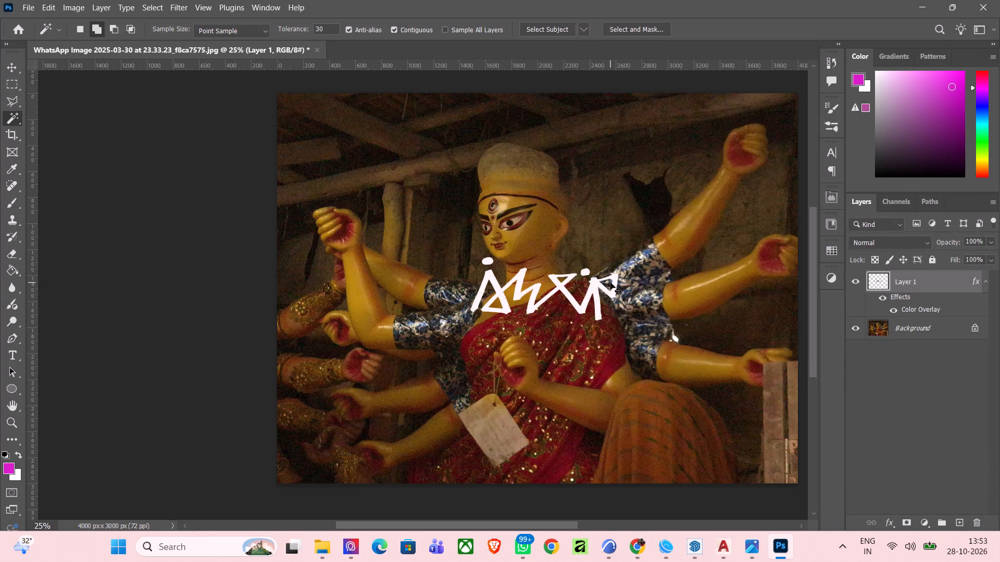
Scale the lettering to about 39% and place it in the photo's bottom-right corner.
{"action": "key", "text": "ctrl+t"}
{"action": "left_click_drag", "start_coordinate": [616, 252], "coordinate": [570, 275]}
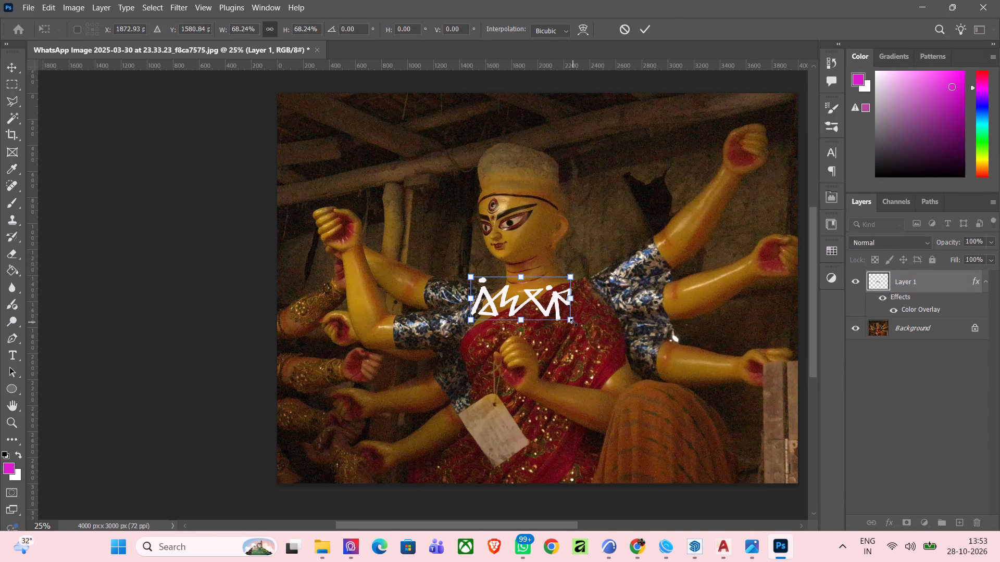
{"action": "left_click_drag", "start_coordinate": [569, 277], "coordinate": [526, 296]}
{"action": "left_click_drag", "start_coordinate": [506, 303], "coordinate": [684, 404]}
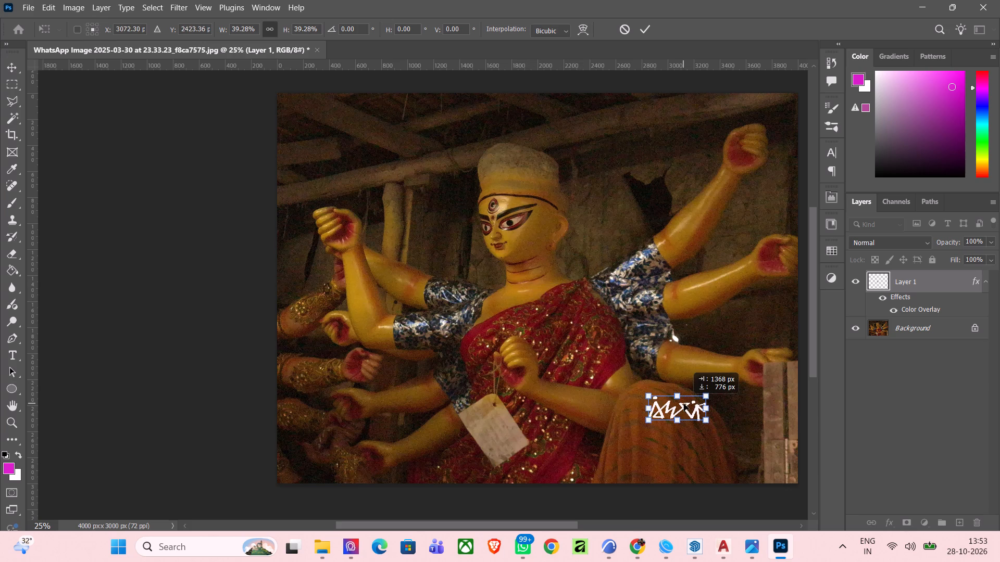
{"action": "left_click_drag", "start_coordinate": [684, 404], "coordinate": [773, 464]}
{"action": "left_click", "coordinate": [623, 508]}
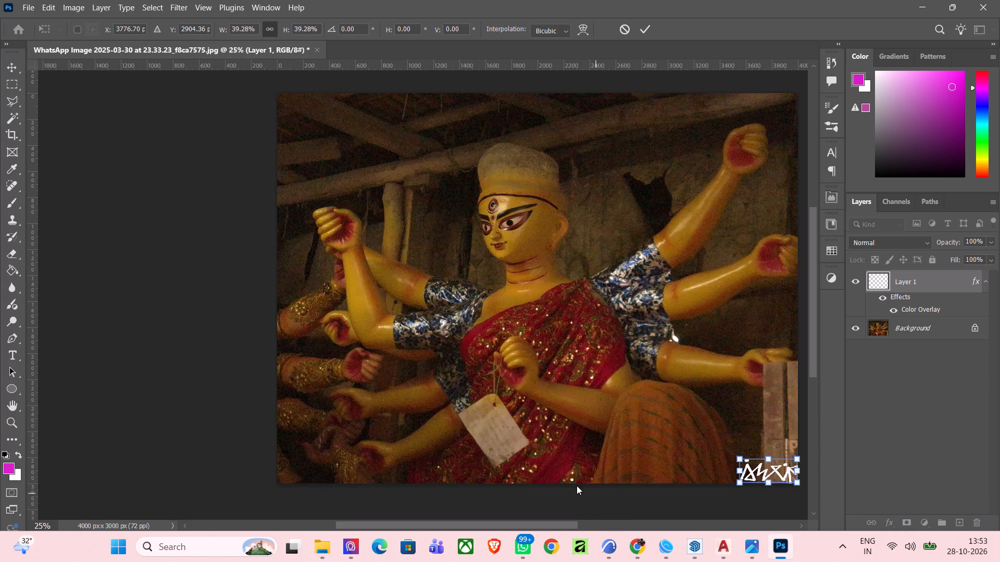
{"action": "left_click", "coordinate": [577, 485]}
Shift the lettering inward from the photo's bottom-right corner and scale it to about 63%.
{"action": "scroll", "coordinate": [363, 447], "scroll_direction": "down", "scroll_amount": 7}
{"action": "scroll", "coordinate": [577, 473], "scroll_direction": "up", "scroll_amount": 5}
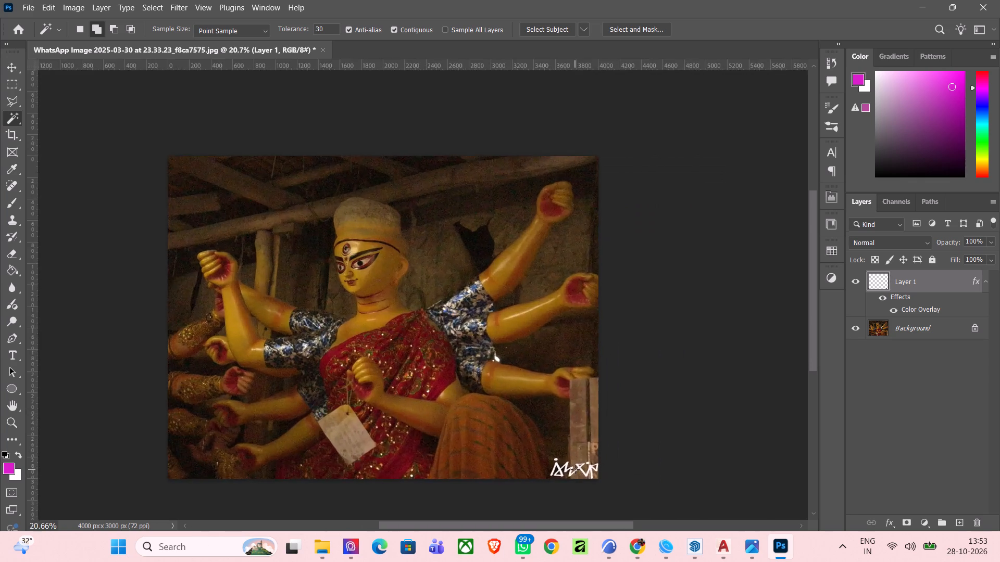
{"action": "scroll", "coordinate": [575, 469], "scroll_direction": "up", "scroll_amount": 4}
{"action": "scroll", "coordinate": [572, 418], "scroll_direction": "down", "scroll_amount": 6}
{"action": "scroll", "coordinate": [498, 405], "scroll_direction": "up", "scroll_amount": 3}
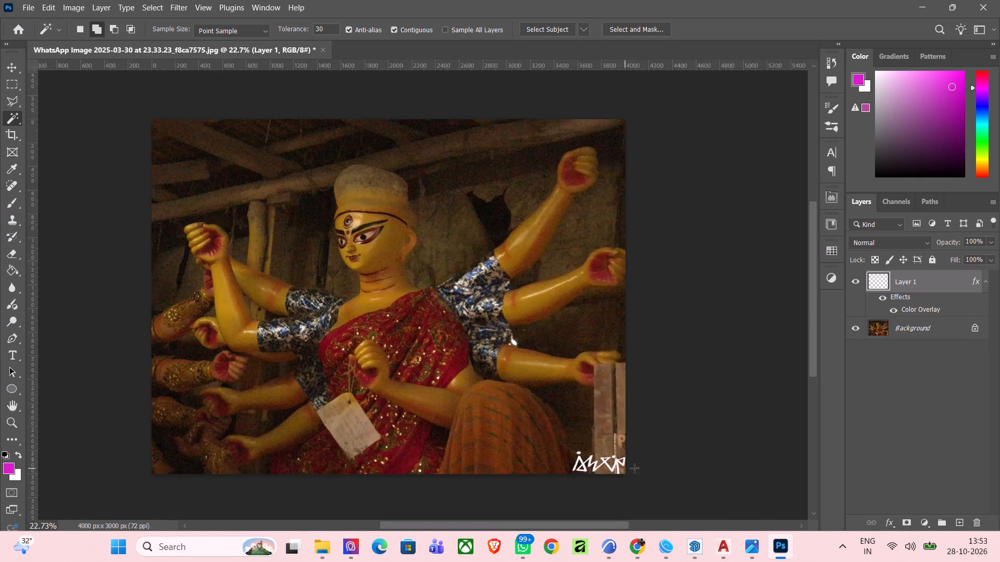
{"action": "scroll", "coordinate": [634, 468], "scroll_direction": "up", "scroll_amount": 2}
{"action": "scroll", "coordinate": [641, 419], "scroll_direction": "down", "scroll_amount": 4}
{"action": "left_click", "coordinate": [9, 62]}
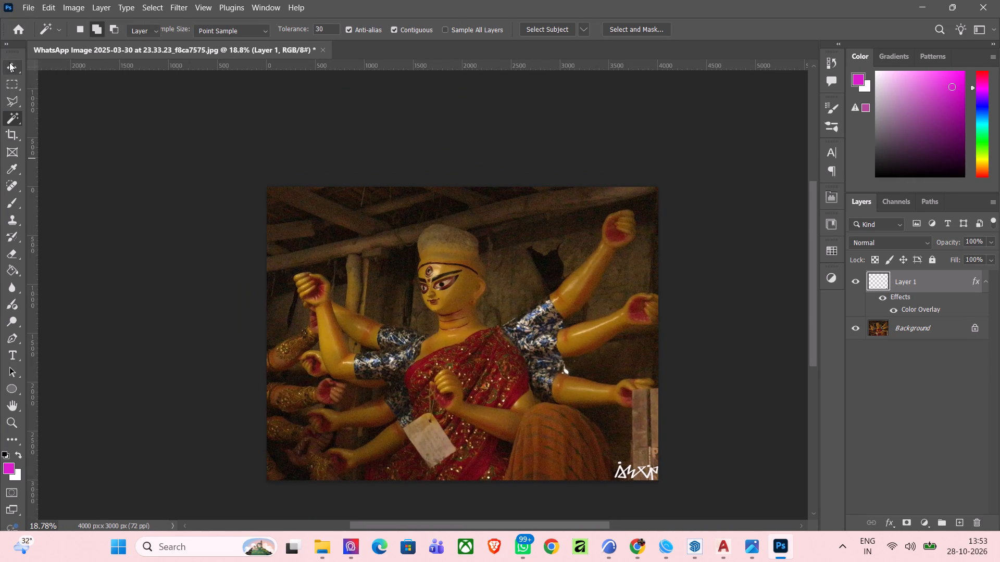
{"action": "scroll", "coordinate": [236, 161], "scroll_direction": "down", "scroll_amount": 5}
{"action": "scroll", "coordinate": [555, 404], "scroll_direction": "up", "scroll_amount": 5}
{"action": "key", "text": "ctrl+t"}
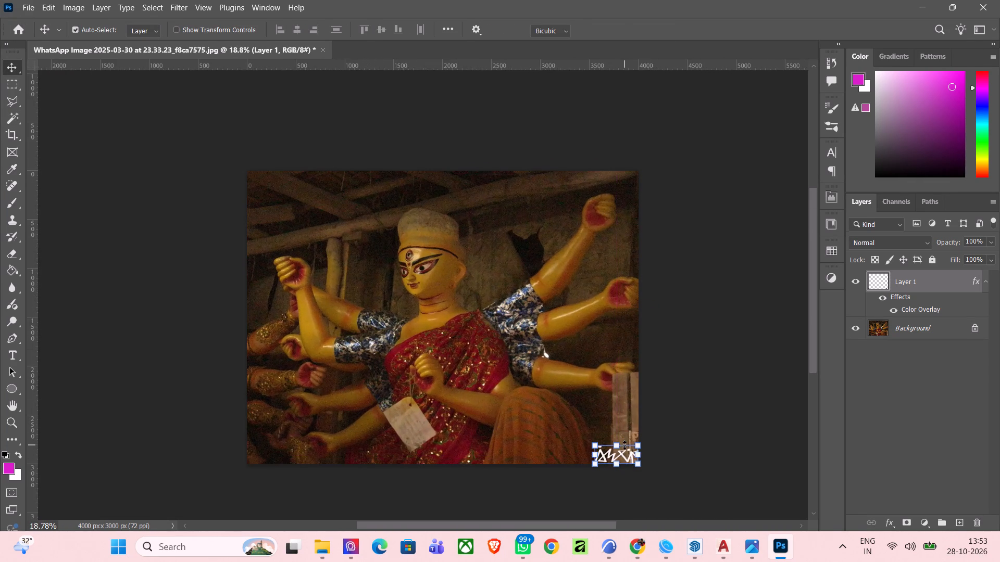
{"action": "left_click_drag", "start_coordinate": [617, 451], "coordinate": [605, 439]}
{"action": "key", "text": "ctrl+z"}
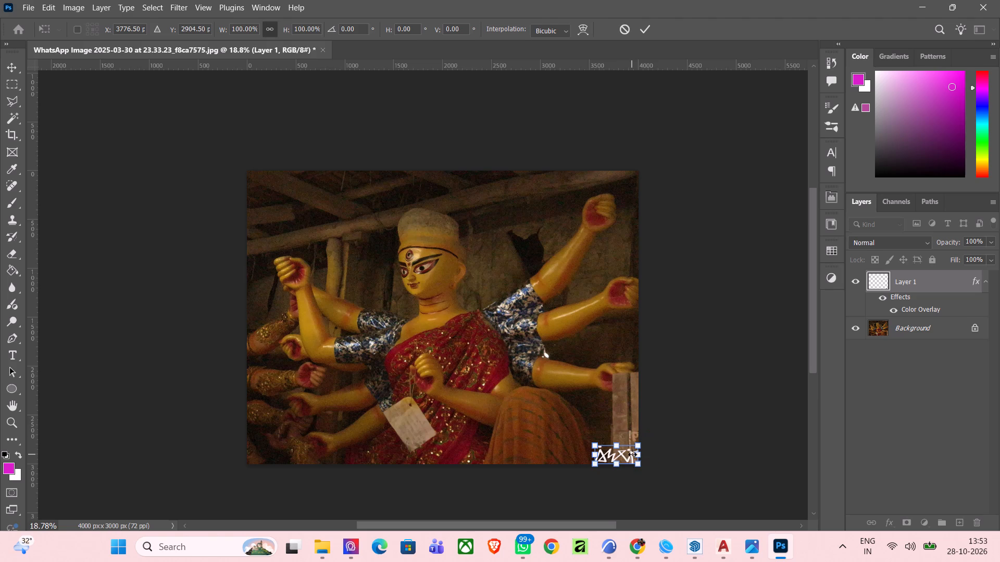
{"action": "left_click_drag", "start_coordinate": [620, 455], "coordinate": [598, 442]}
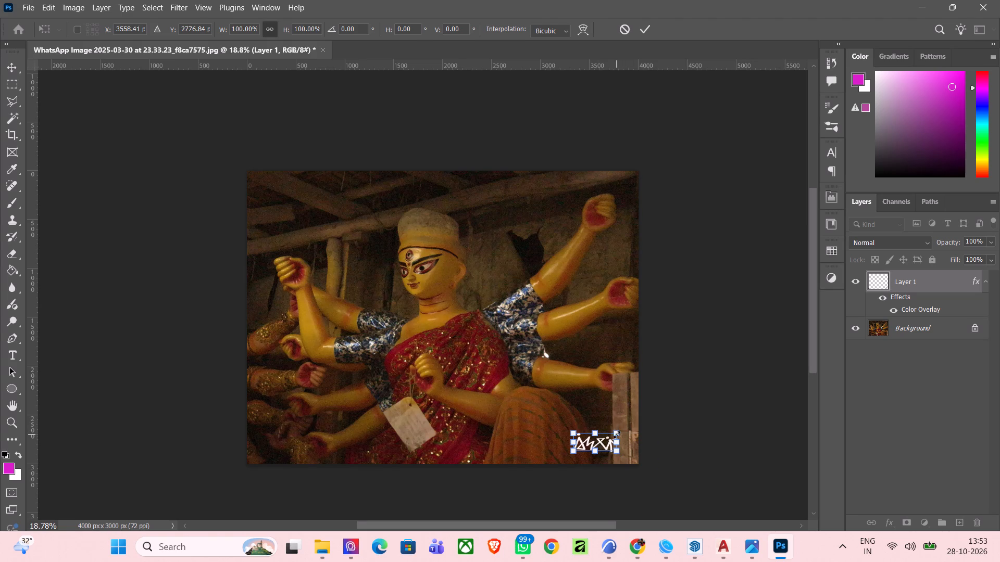
{"action": "left_click_drag", "start_coordinate": [617, 429], "coordinate": [602, 440]}
Move the lettering back towards the photo's bottom-right corner, to about X 3767, Y 2885 px, and apply the transform.
{"action": "scroll", "coordinate": [591, 448], "scroll_direction": "up", "scroll_amount": 5}
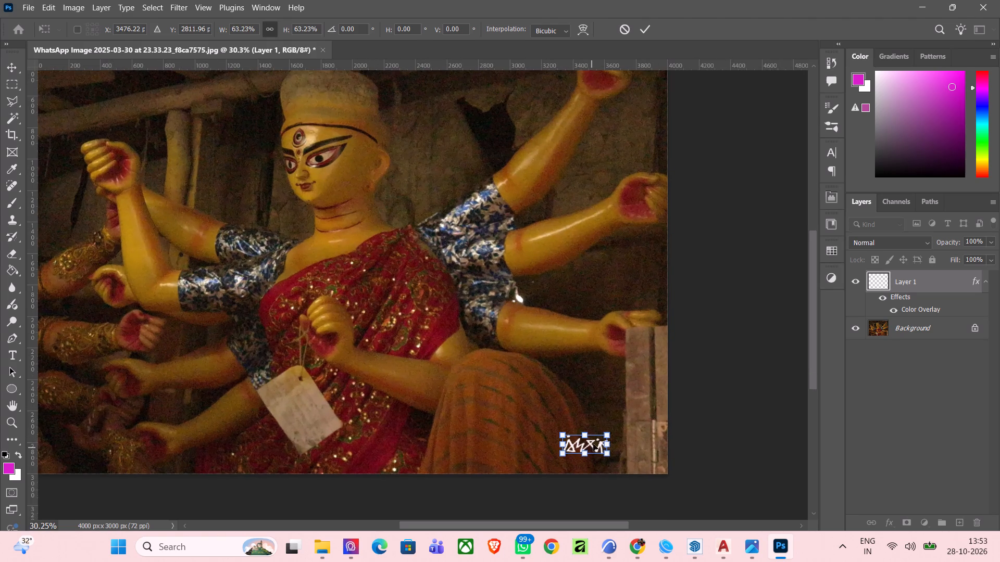
{"action": "left_click_drag", "start_coordinate": [594, 441], "coordinate": [627, 447]}
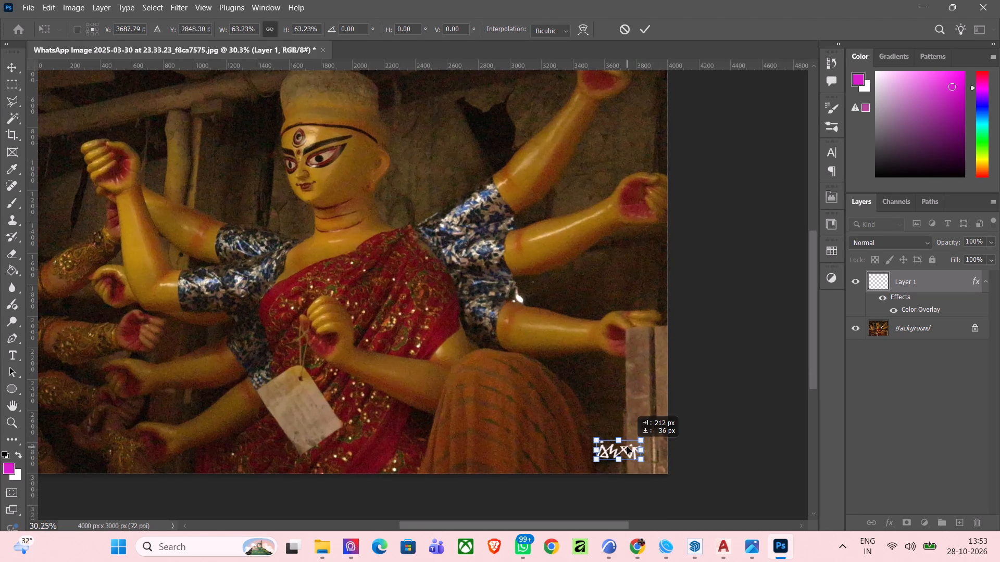
{"action": "left_click_drag", "start_coordinate": [627, 447], "coordinate": [636, 453]}
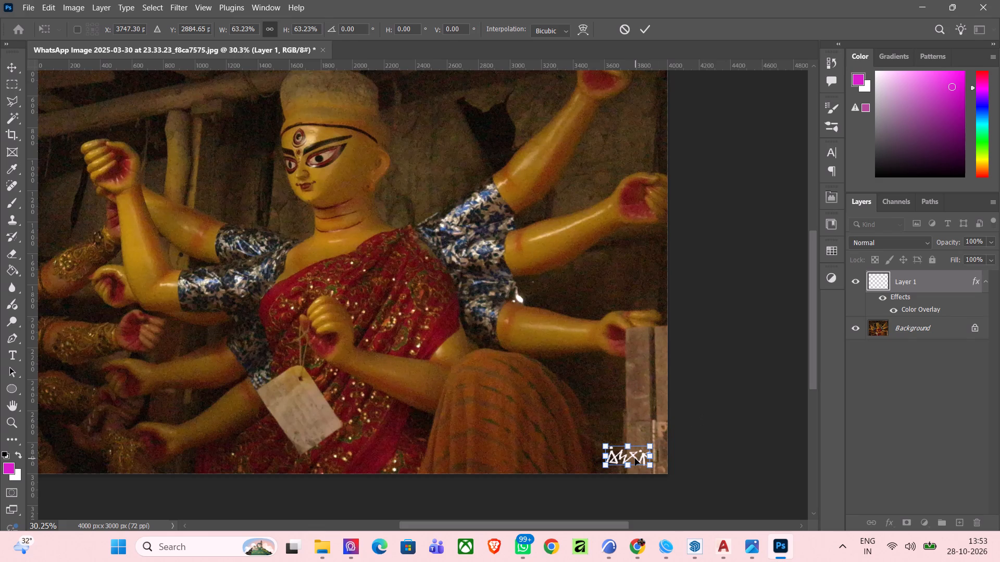
{"action": "left_click", "coordinate": [635, 458]}
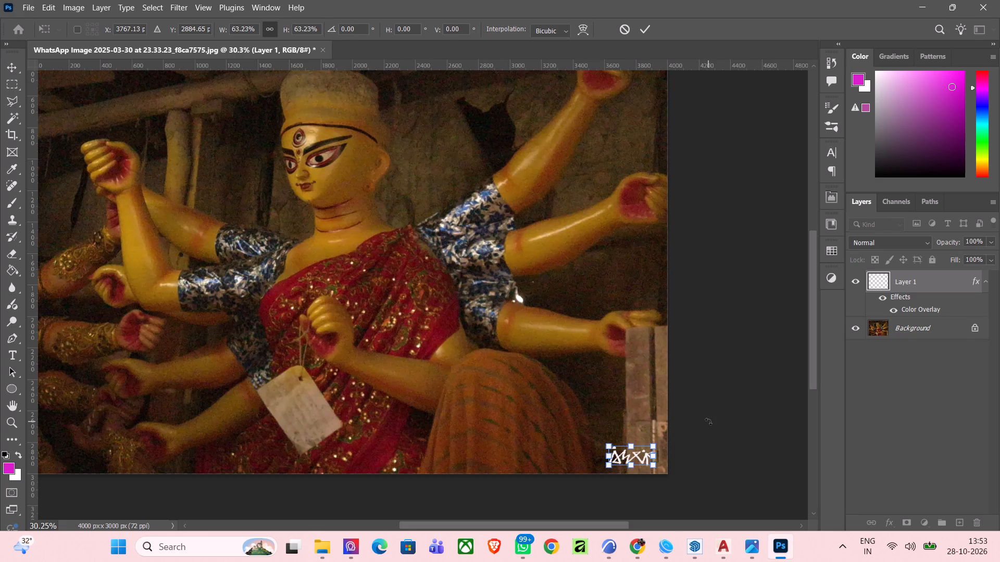
{"action": "left_click", "coordinate": [708, 421]}
{"action": "key", "text": "space"}
{"action": "left_click", "coordinate": [731, 353]}
{"action": "left_click", "coordinate": [642, 25]}
Add an Outer Glow to the lettering on Layer 1 and set the glow colour to white.
{"action": "scroll", "coordinate": [619, 312], "scroll_direction": "down", "scroll_amount": 5}
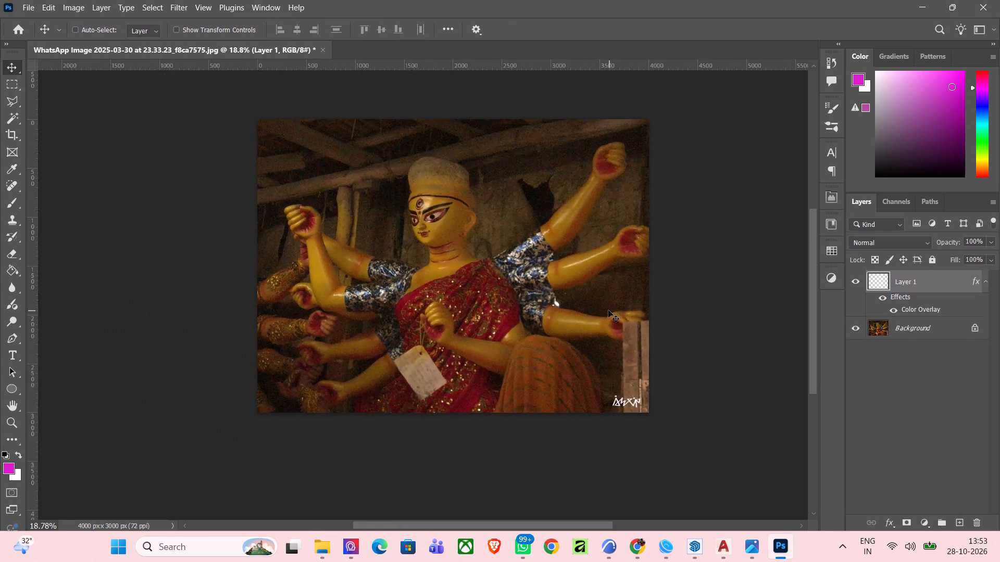
{"action": "scroll", "coordinate": [608, 310], "scroll_direction": "down", "scroll_amount": 5}
{"action": "scroll", "coordinate": [611, 367], "scroll_direction": "up", "scroll_amount": 10}
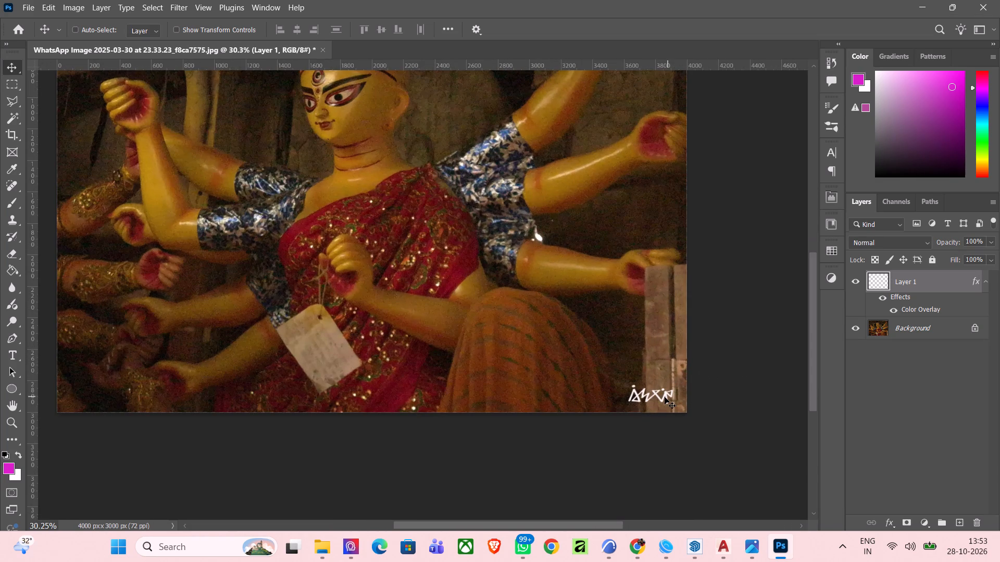
{"action": "left_click", "coordinate": [665, 397]}
{"action": "double_click", "coordinate": [933, 309]}
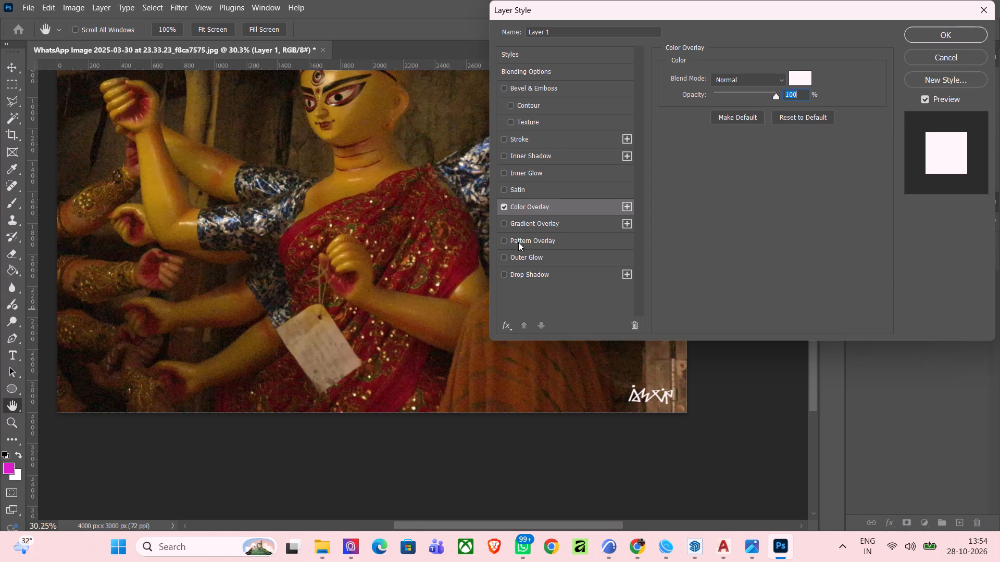
{"action": "left_click", "coordinate": [528, 256]}
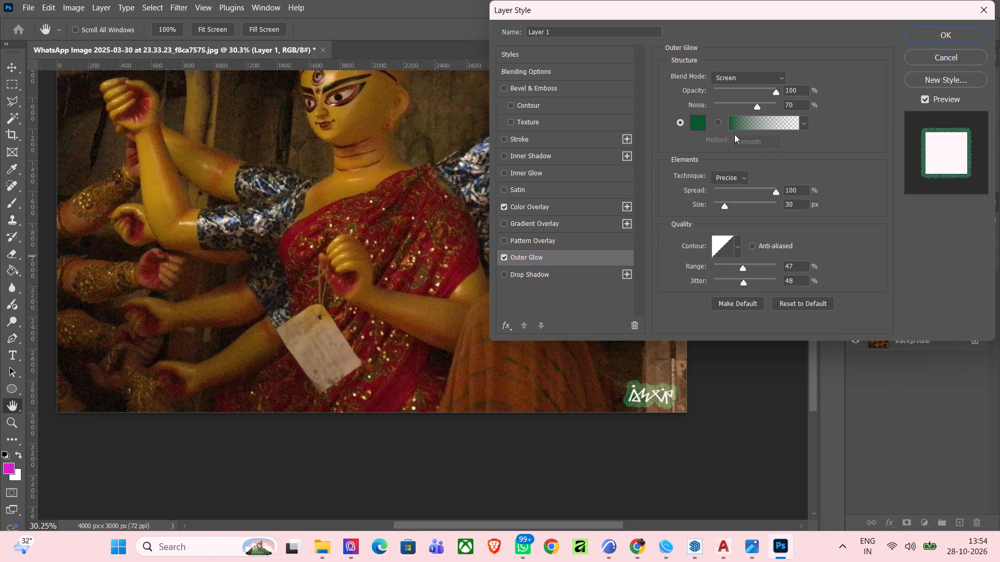
{"action": "left_click", "coordinate": [701, 123]}
{"action": "left_click_drag", "start_coordinate": [581, 289], "coordinate": [579, 264]}
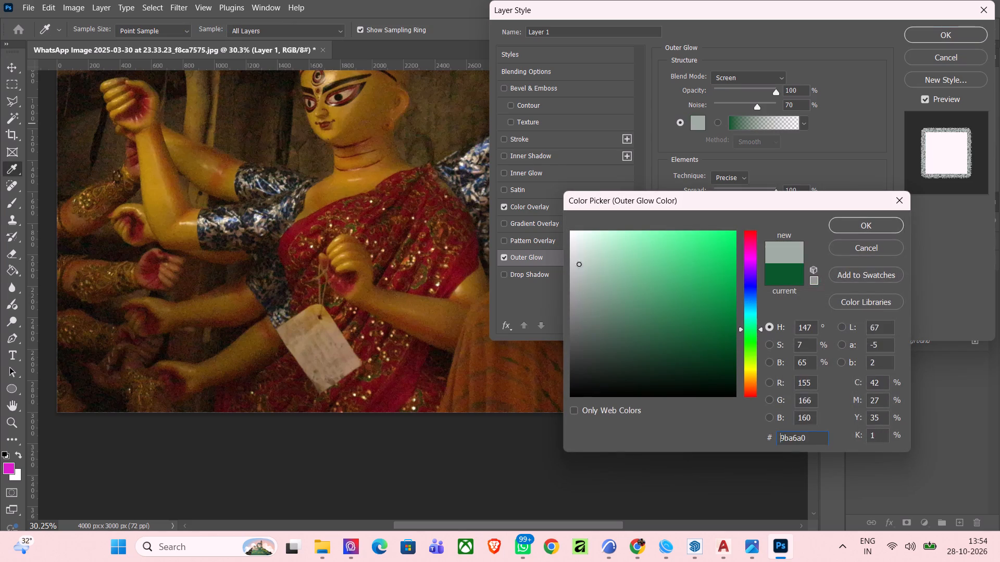
{"action": "left_click_drag", "start_coordinate": [579, 264], "coordinate": [561, 208]}
{"action": "left_click", "coordinate": [878, 220]}
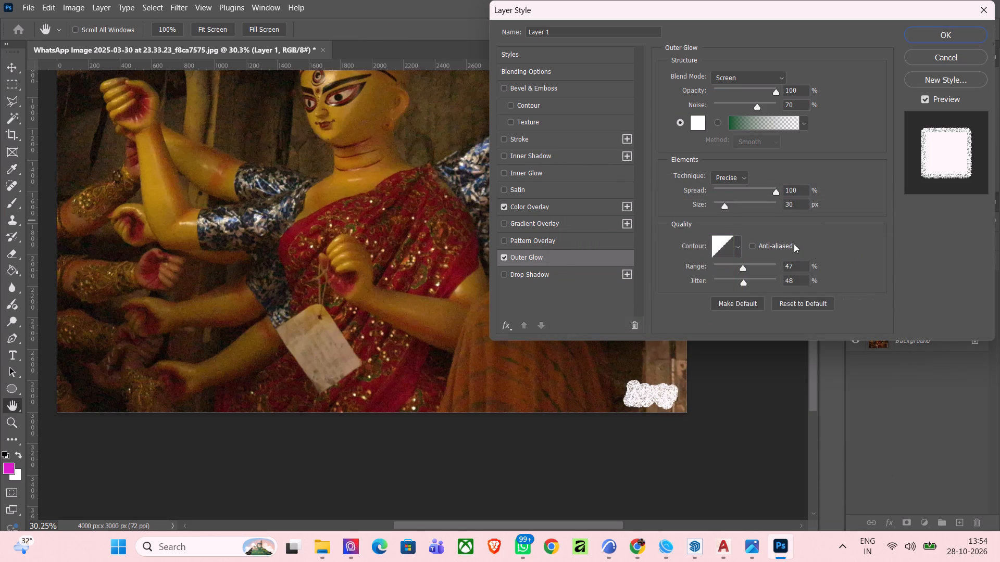
Reduce the outer glow's size to 2 px and its spread to 7%.
{"action": "left_click", "coordinate": [727, 189]}
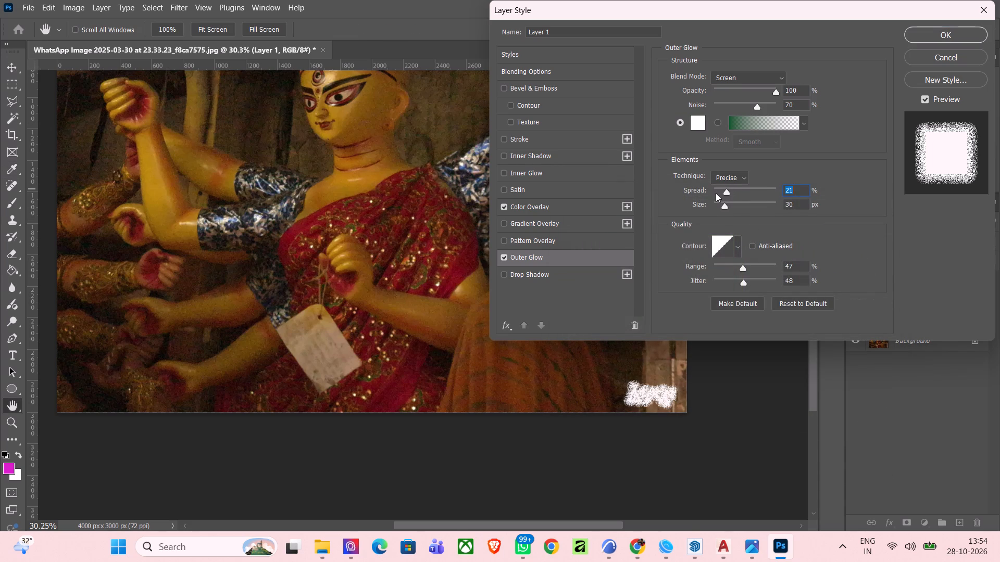
{"action": "left_click", "coordinate": [718, 203]}
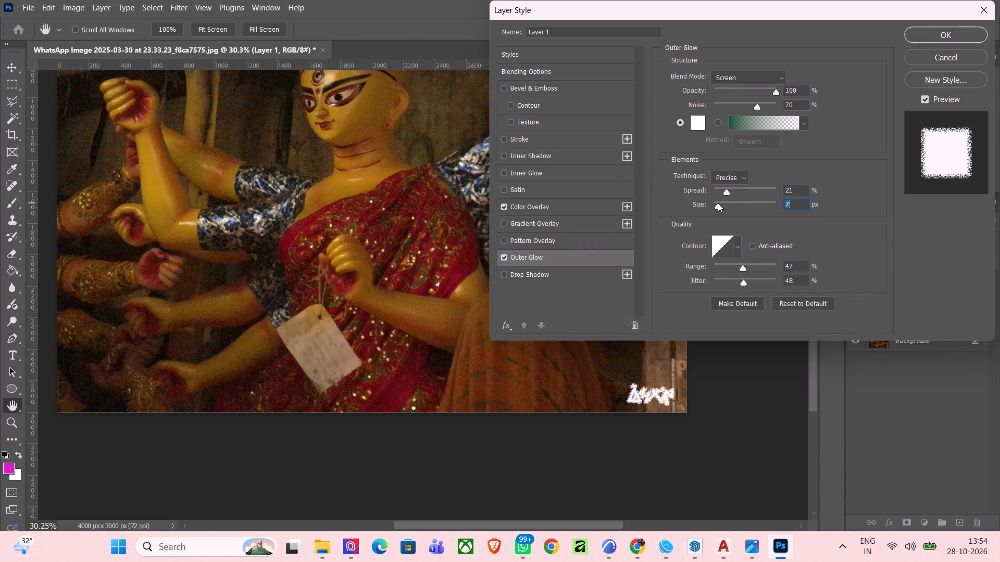
{"action": "left_click", "coordinate": [717, 203]}
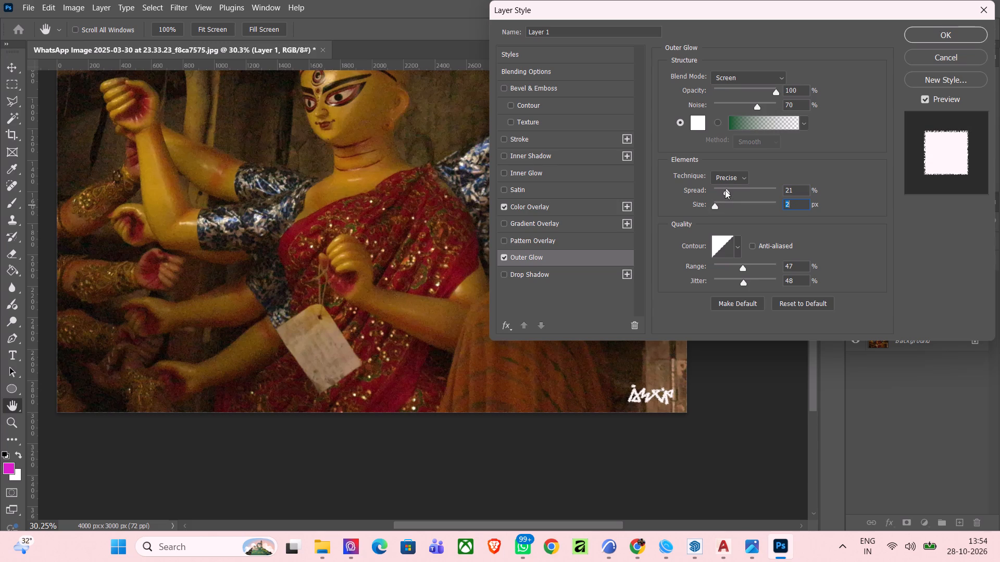
{"action": "left_click_drag", "start_coordinate": [725, 190], "coordinate": [717, 198]}
{"action": "left_click", "coordinate": [719, 191]}
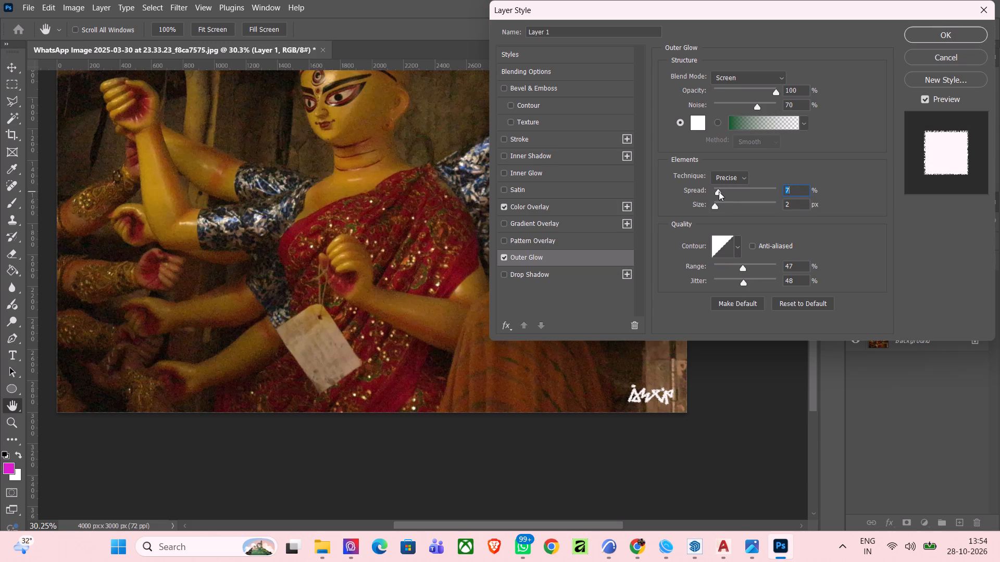
Set the outer glow's range to 91% and its jitter to 92%.
{"action": "left_click", "coordinate": [760, 260]}
{"action": "left_click", "coordinate": [765, 260]}
{"action": "left_click", "coordinate": [722, 264]}
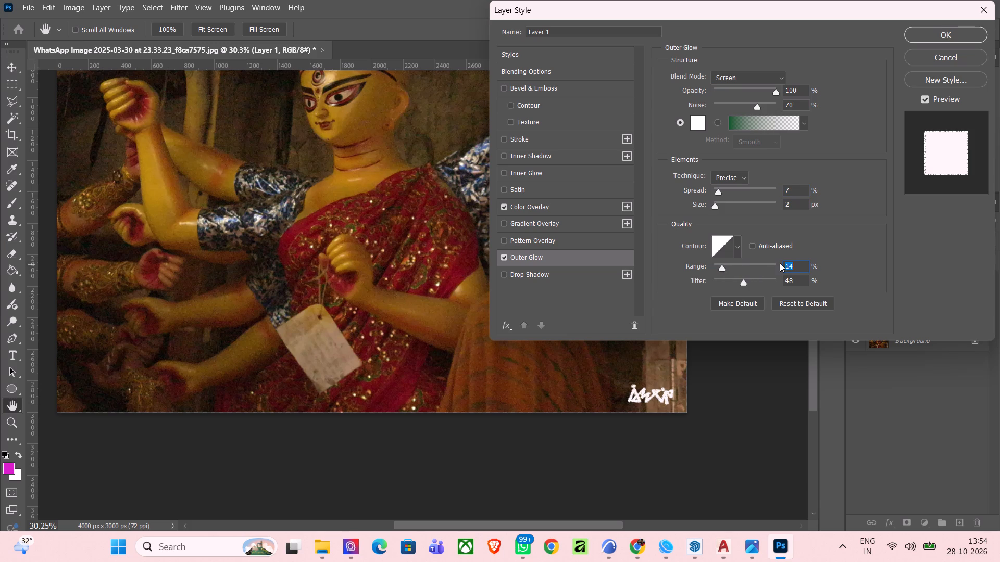
{"action": "left_click", "coordinate": [762, 263]}
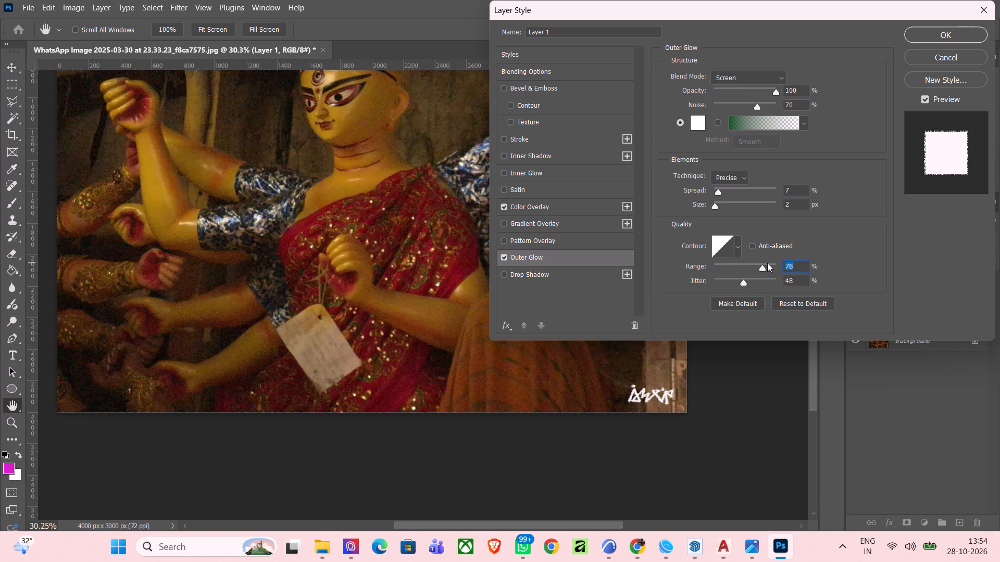
{"action": "left_click", "coordinate": [768, 263]}
{"action": "left_click", "coordinate": [759, 264]}
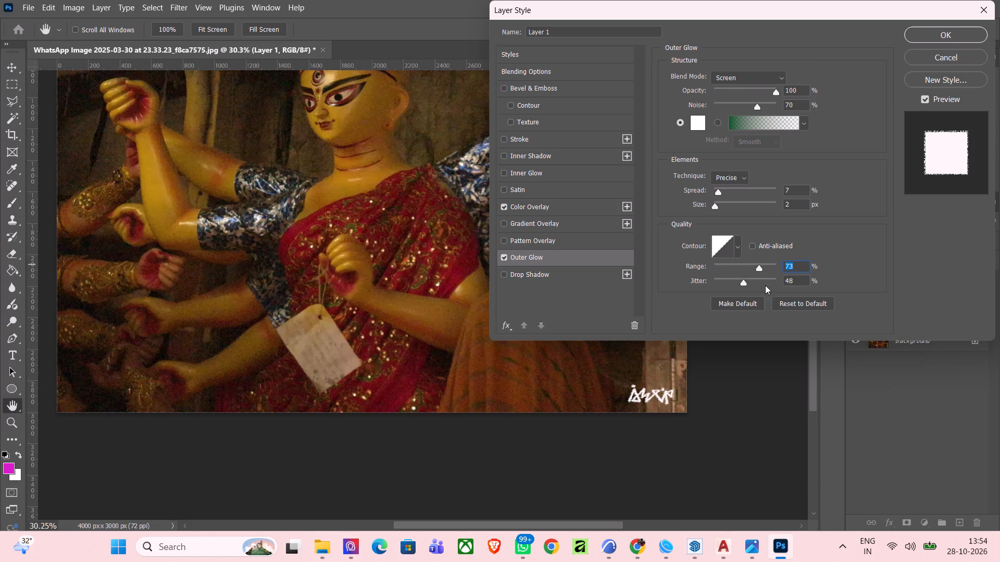
{"action": "left_click", "coordinate": [765, 276]}
{"action": "left_click", "coordinate": [771, 279]}
{"action": "left_click", "coordinate": [769, 261]}
{"action": "left_click", "coordinate": [770, 262]}
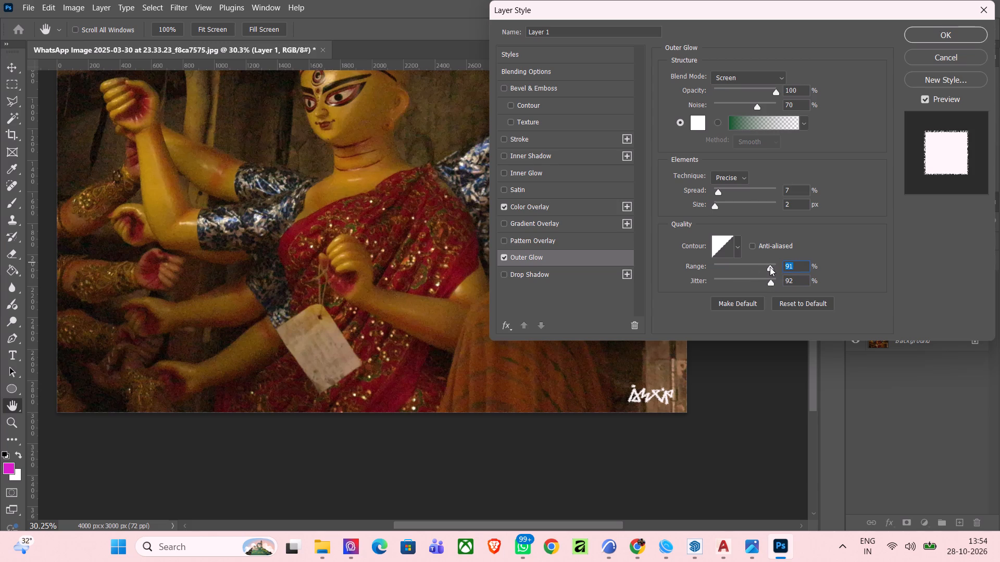
Set the outer glow's spread to 5% and opacity to 74%, keeping Screen blending, and apply the layer style.
{"action": "left_click", "coordinate": [717, 189]}
{"action": "left_click", "coordinate": [756, 90]}
{"action": "left_click", "coordinate": [760, 86]}
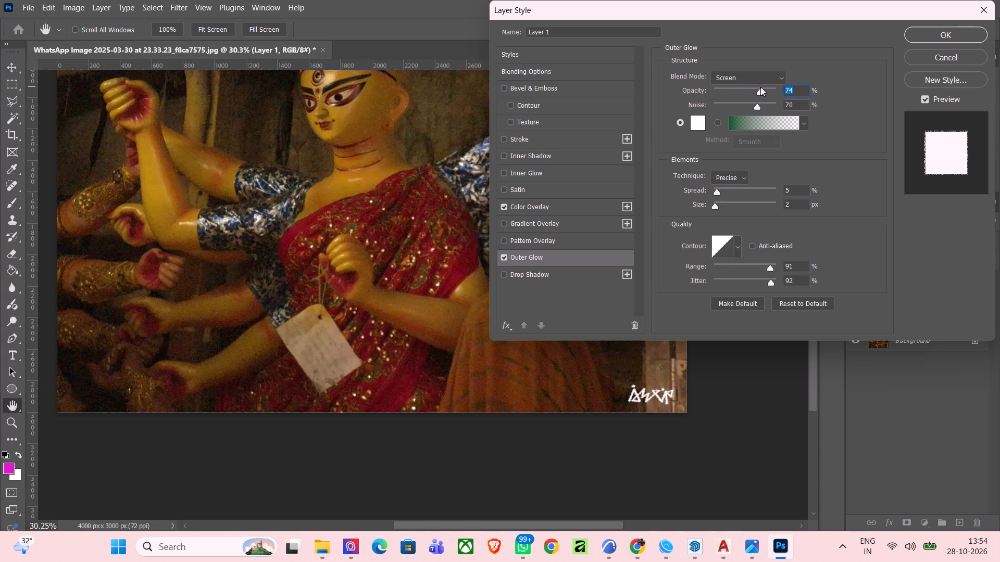
{"action": "left_click", "coordinate": [760, 75]}
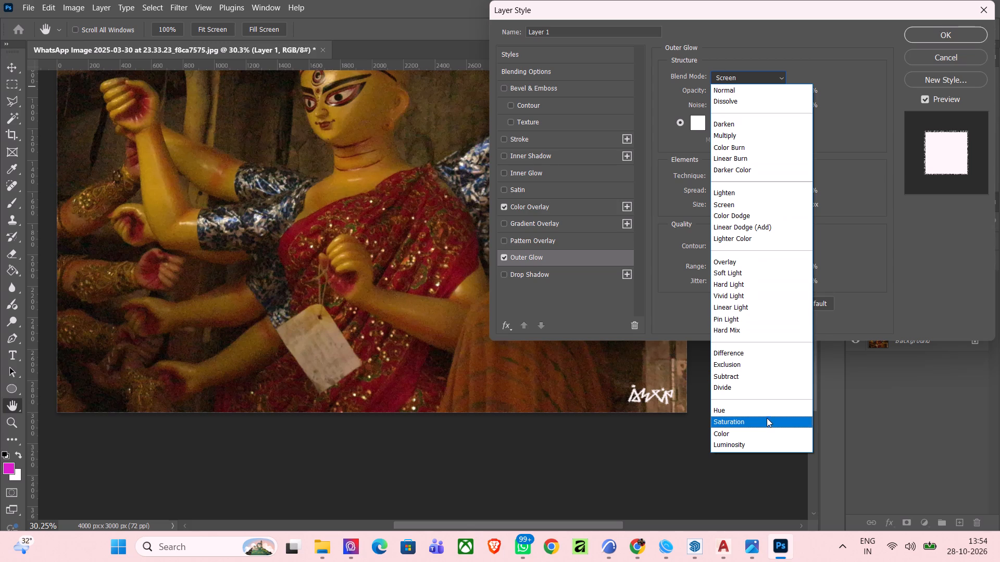
{"action": "left_click", "coordinate": [606, 450]}
{"action": "left_click", "coordinate": [966, 35]}
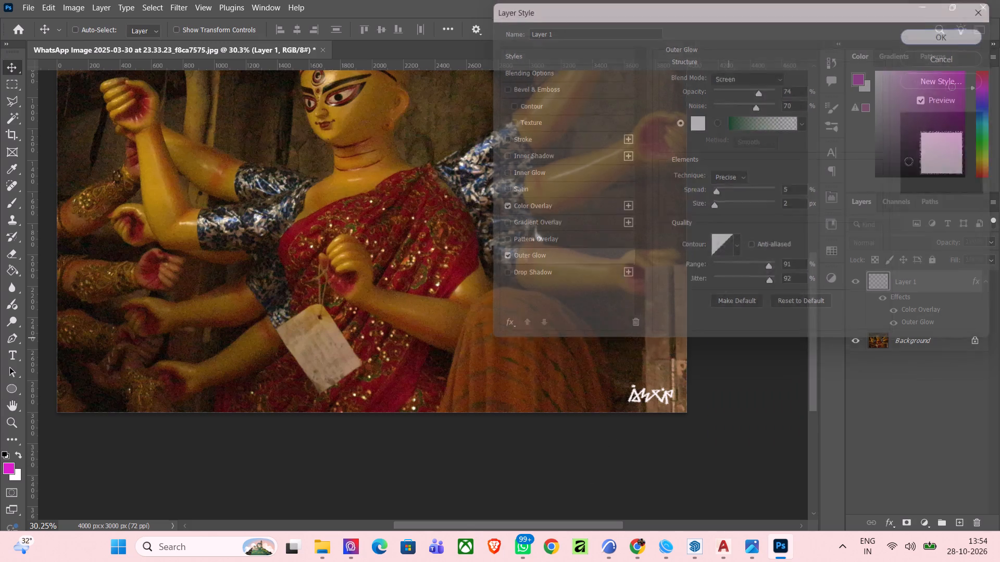
Try the Dissolve and Exclusion blend modes on Layer 1 and settle on Subtract.
{"action": "left_click", "coordinate": [909, 241]}
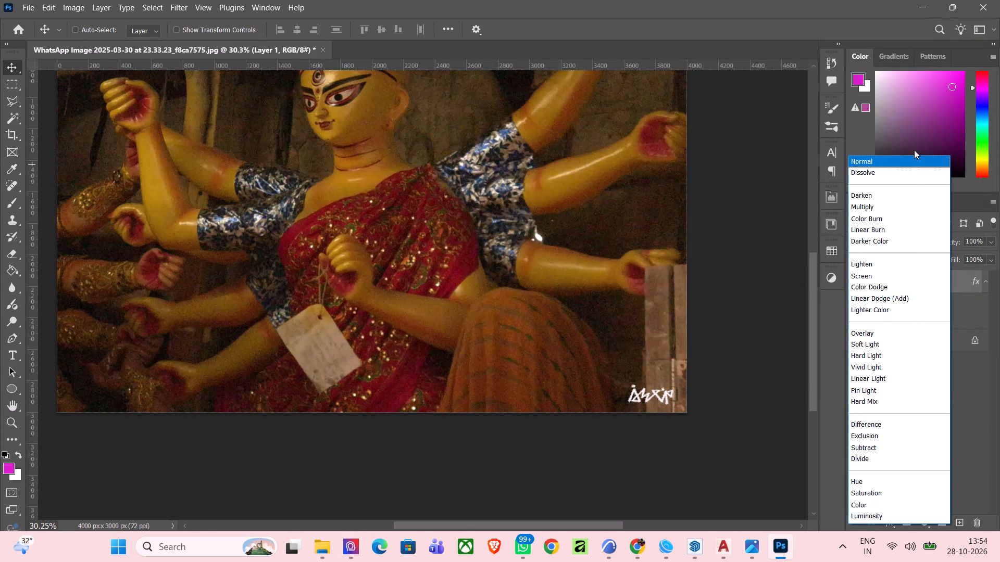
{"action": "left_click", "coordinate": [881, 176]}
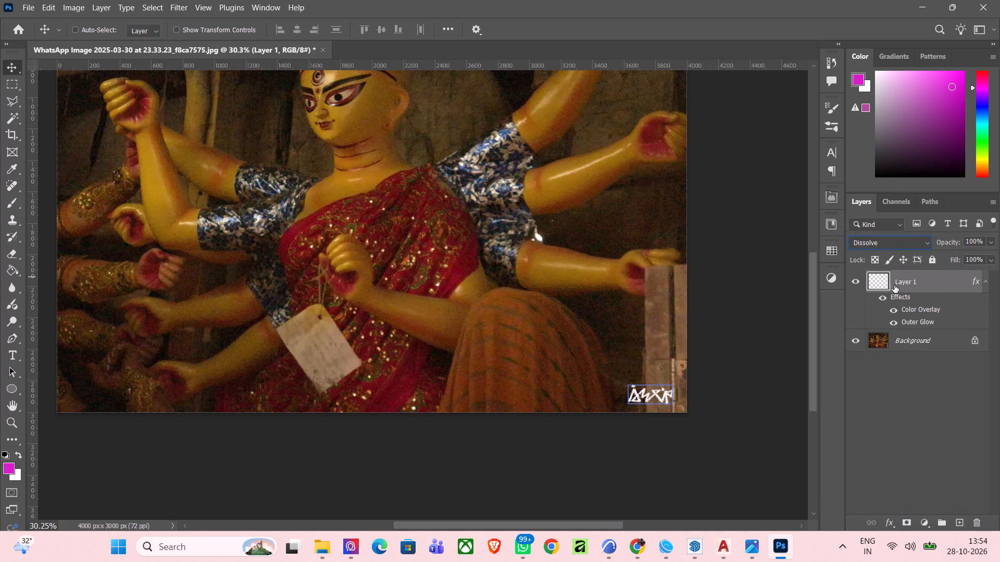
{"action": "left_click", "coordinate": [908, 283]}
{"action": "left_click", "coordinate": [909, 242]}
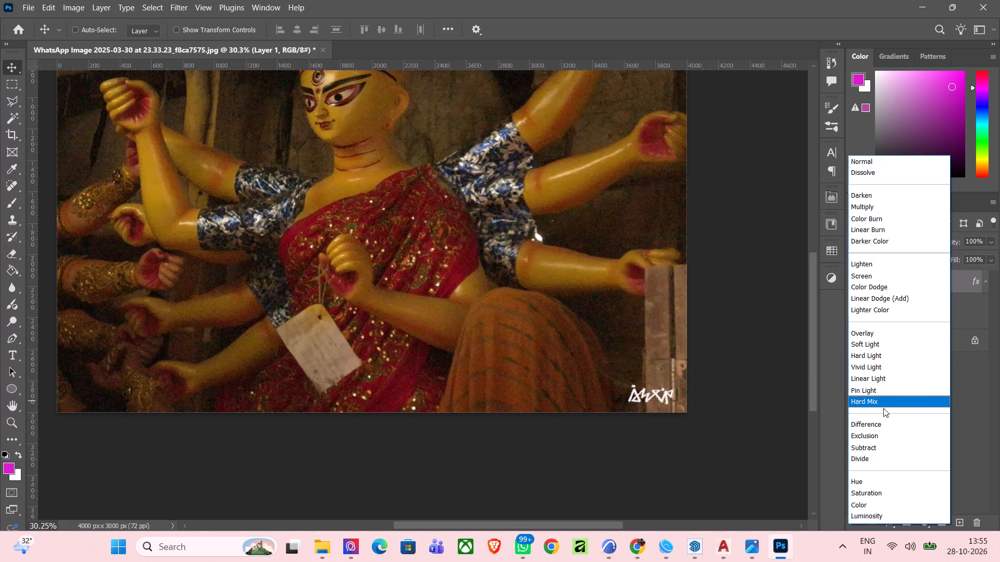
{"action": "left_click", "coordinate": [884, 441]}
{"action": "left_click", "coordinate": [902, 238]}
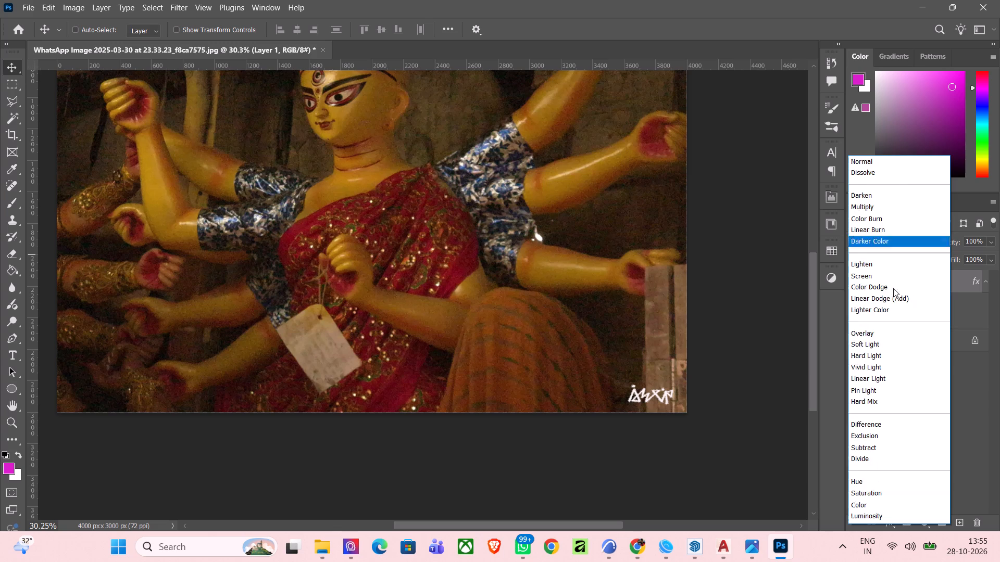
{"action": "left_click", "coordinate": [865, 447]}
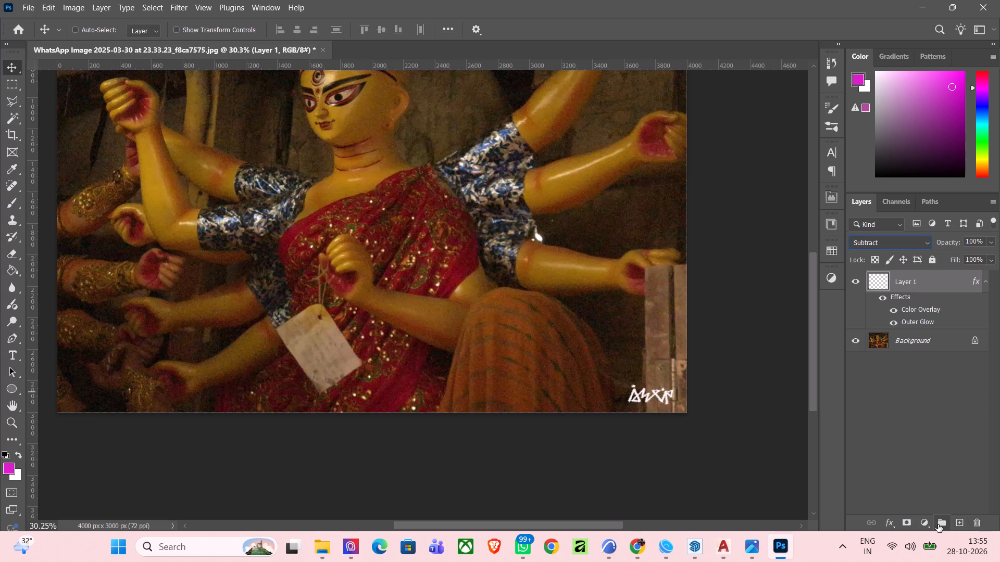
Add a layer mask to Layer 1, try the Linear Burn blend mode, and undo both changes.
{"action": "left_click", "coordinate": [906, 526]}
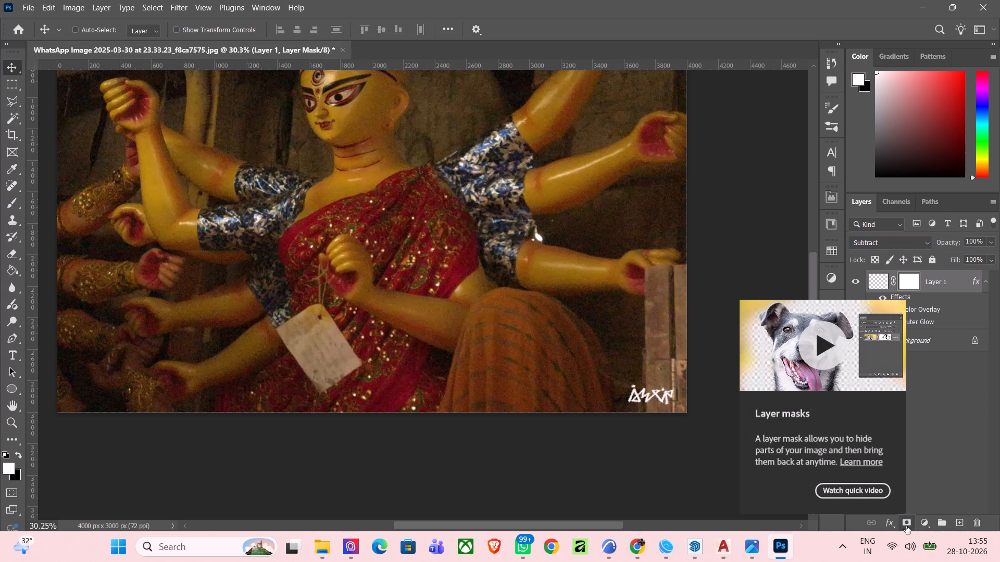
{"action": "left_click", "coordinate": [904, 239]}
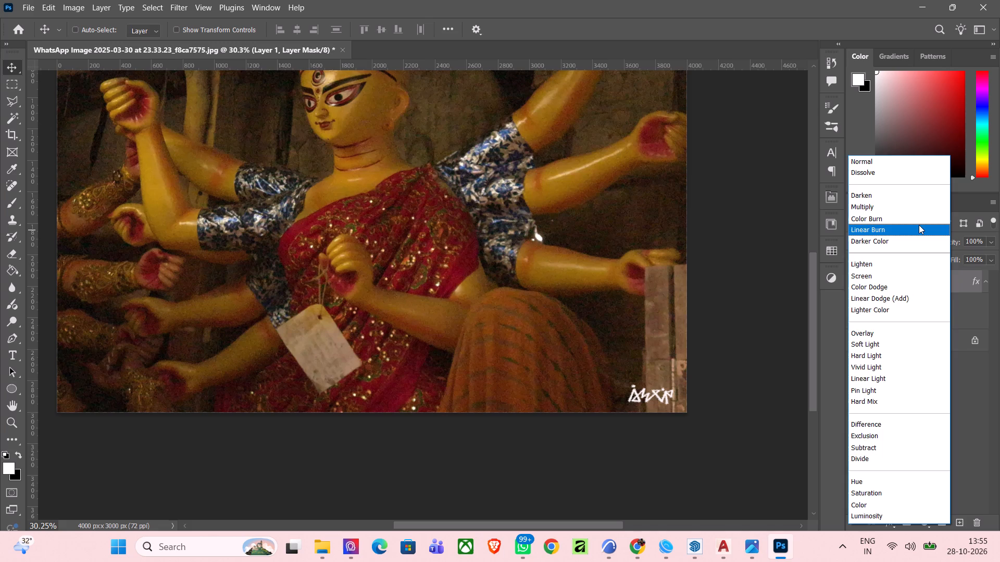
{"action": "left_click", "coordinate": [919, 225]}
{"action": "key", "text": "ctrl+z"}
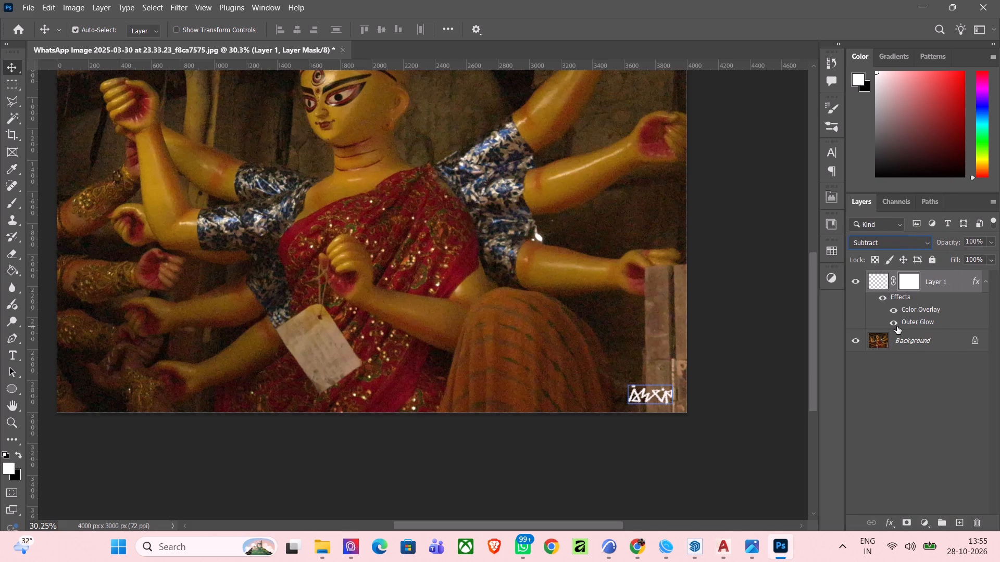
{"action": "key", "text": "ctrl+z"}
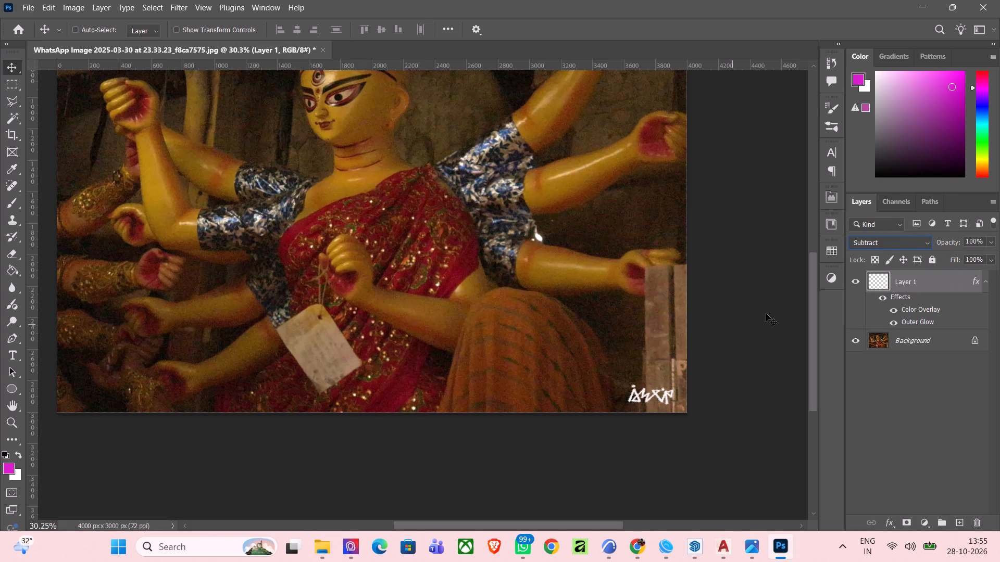
Examine how the signature watermark sits in the corner against the whole photo, with Layer 1 selected.
{"action": "scroll", "coordinate": [766, 409], "scroll_direction": "down", "scroll_amount": 10}
{"action": "left_click", "coordinate": [440, 468]}
{"action": "scroll", "coordinate": [735, 389], "scroll_direction": "down", "scroll_amount": 5, "text": "ctrl"}
{"action": "scroll", "coordinate": [753, 212], "scroll_direction": "down", "scroll_amount": 6}
{"action": "left_click", "coordinate": [912, 335]}
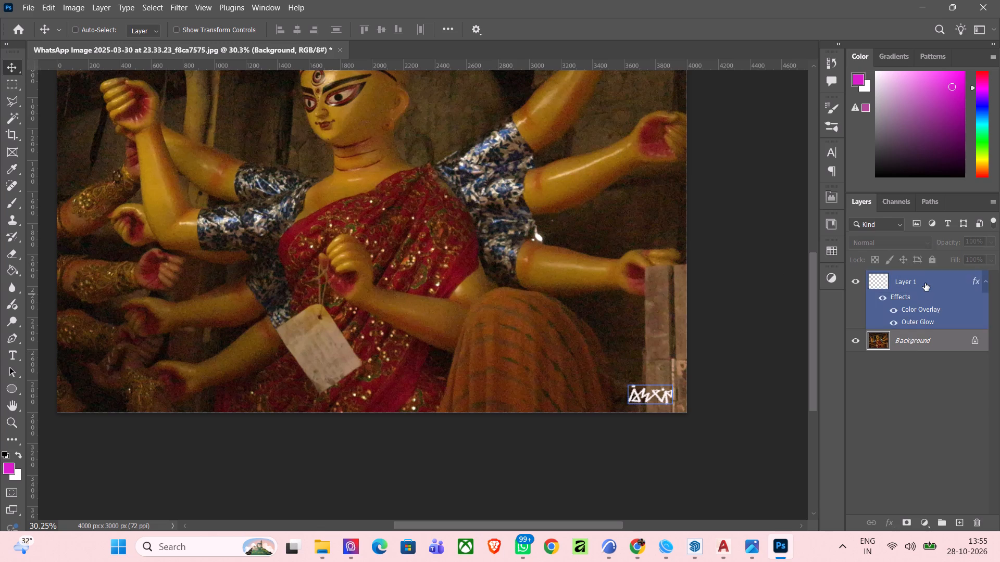
{"action": "left_click", "coordinate": [926, 282]}
{"action": "left_click", "coordinate": [771, 364]}
{"action": "scroll", "coordinate": [671, 420], "scroll_direction": "down", "scroll_amount": 6, "text": "ctrl"}
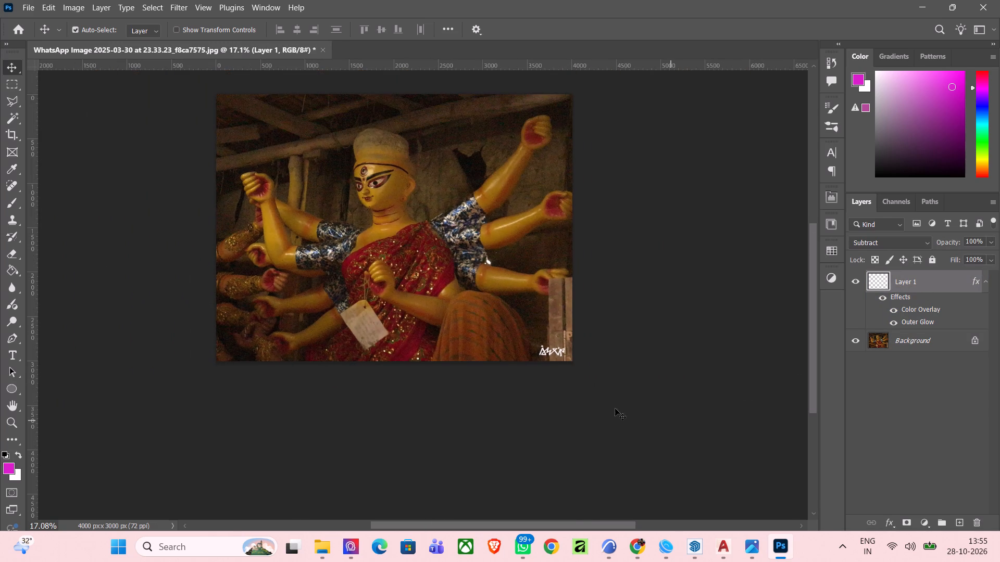
{"action": "scroll", "coordinate": [701, 464], "scroll_direction": "down", "scroll_amount": 3, "text": "ctrl"}
{"action": "scroll", "coordinate": [371, 224], "scroll_direction": "up", "scroll_amount": 1, "text": "ctrl"}
{"action": "scroll", "coordinate": [276, 112], "scroll_direction": "up", "scroll_amount": 3, "text": "ctrl"}
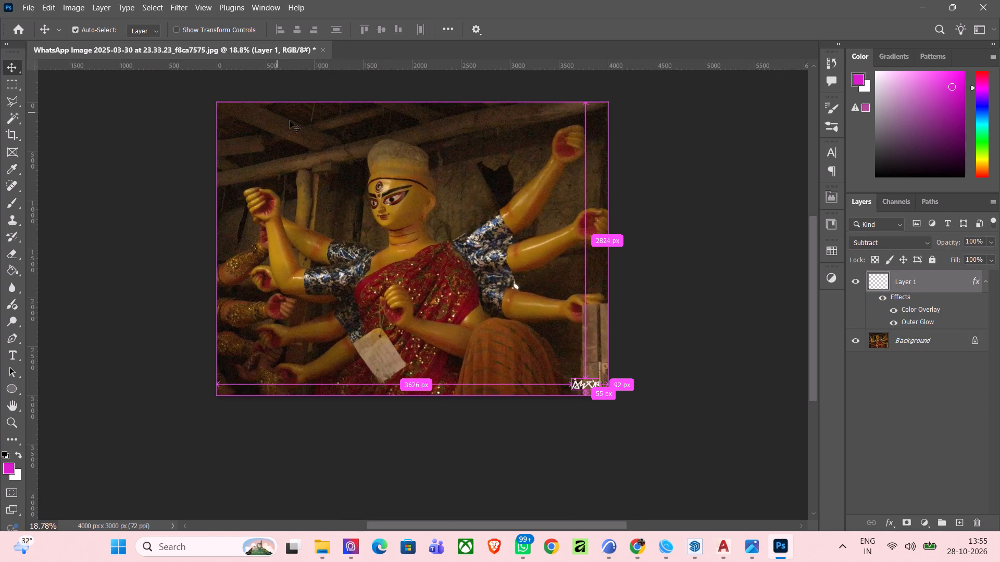
{"action": "scroll", "coordinate": [915, 376], "scroll_direction": "down", "scroll_amount": 4, "text": "ctrl"}
{"action": "scroll", "coordinate": [753, 395], "scroll_direction": "down", "scroll_amount": 3, "text": "ctrl"}
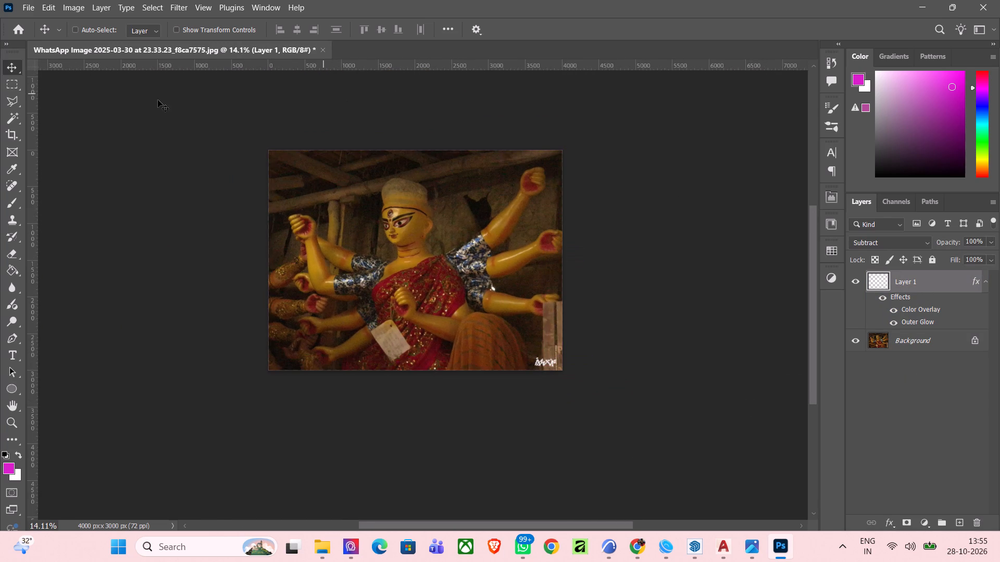
Examine the signature watermark against the whole idol photo, undoing any accidental shift of Layer 1.
{"action": "scroll", "coordinate": [142, 116], "scroll_direction": "up", "scroll_amount": 6}
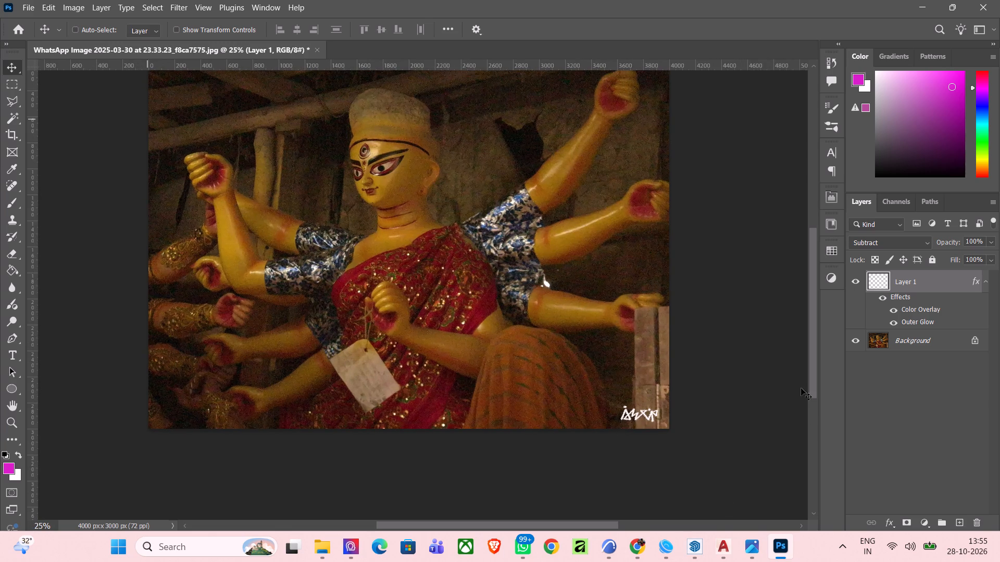
{"action": "left_click_drag", "start_coordinate": [807, 369], "coordinate": [724, 363]}
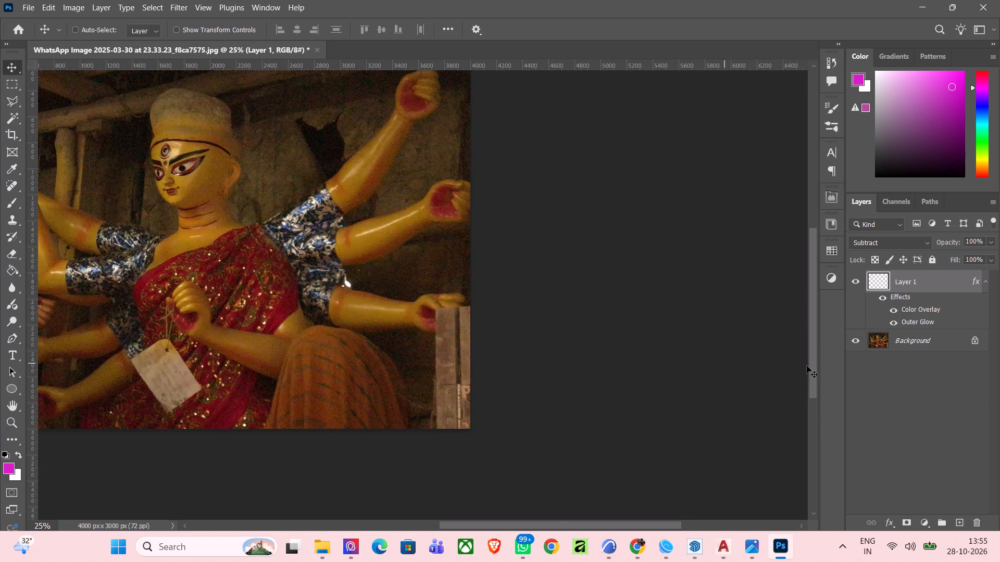
{"action": "left_click_drag", "start_coordinate": [807, 366], "coordinate": [655, 402]}
{"action": "key", "text": "ctrl+z"}
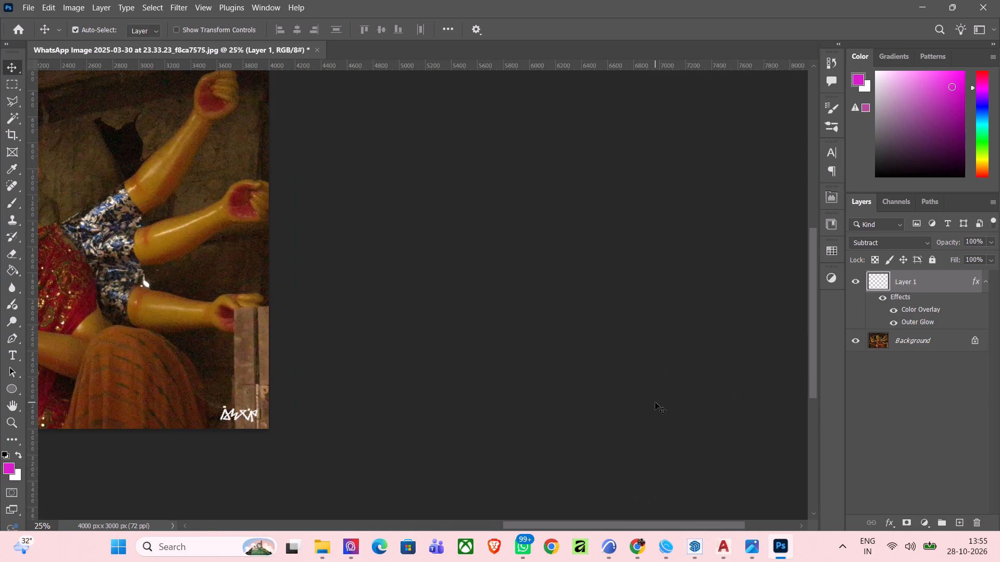
{"action": "left_click_drag", "start_coordinate": [655, 523], "coordinate": [536, 529]}
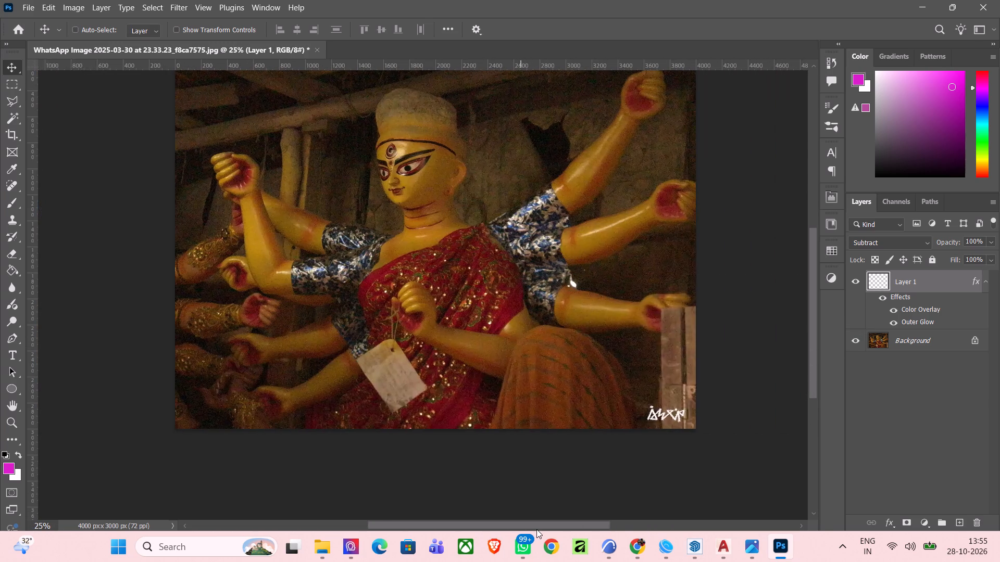
{"action": "left_click_drag", "start_coordinate": [536, 529], "coordinate": [538, 529]}
{"action": "scroll", "coordinate": [645, 448], "scroll_direction": "down", "scroll_amount": 4, "text": "ctrl"}
{"action": "scroll", "coordinate": [316, 195], "scroll_direction": "up", "scroll_amount": 3, "text": "ctrl"}
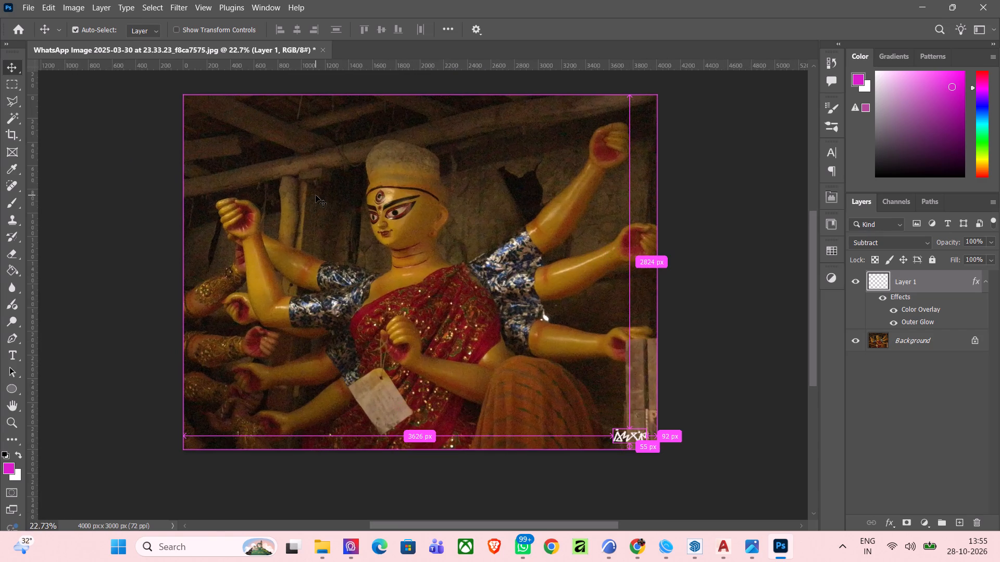
{"action": "scroll", "coordinate": [469, 294], "scroll_direction": "up", "scroll_amount": 1, "text": "ctrl"}
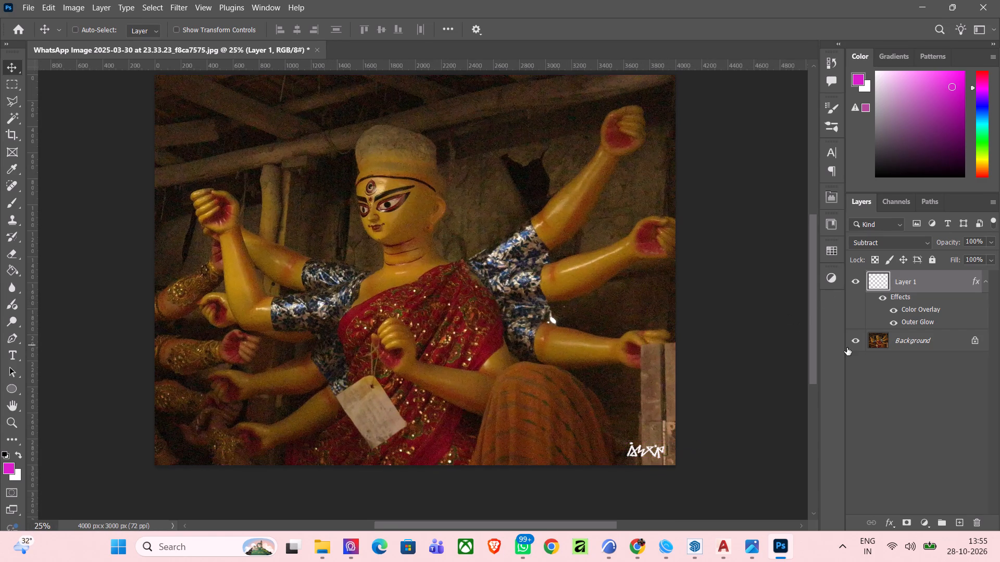
Reopen Layer 1's outer glow settings and set the range to 96% and the jitter to 3%.
{"action": "double_click", "coordinate": [916, 322]}
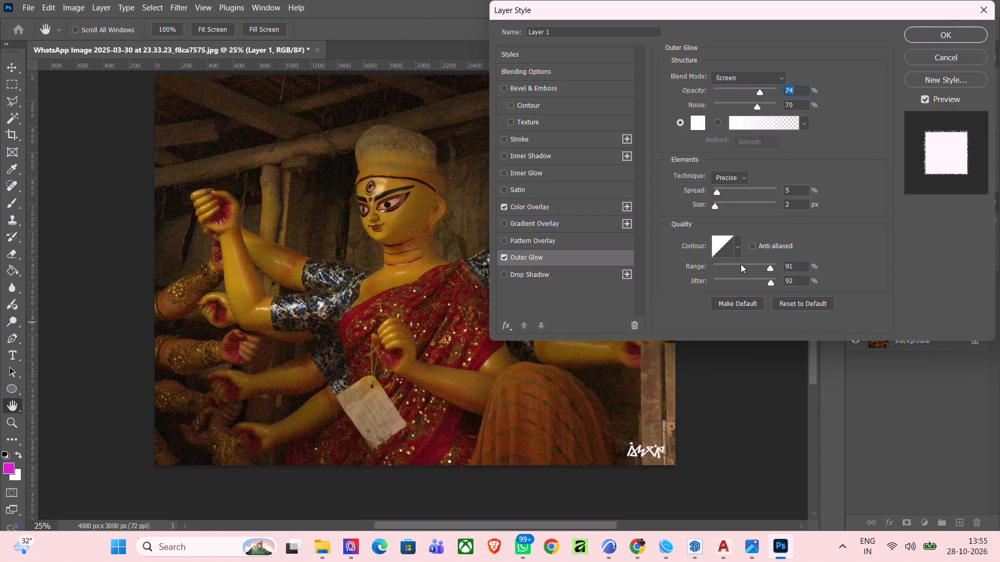
{"action": "left_click", "coordinate": [741, 264]}
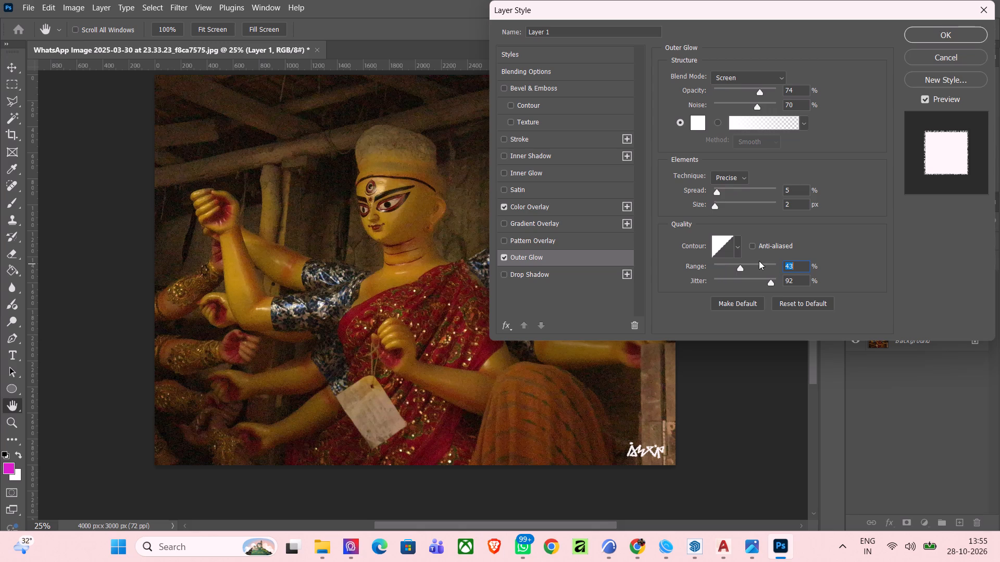
{"action": "left_click", "coordinate": [770, 265]}
{"action": "left_click", "coordinate": [774, 262]}
{"action": "left_click", "coordinate": [723, 279]}
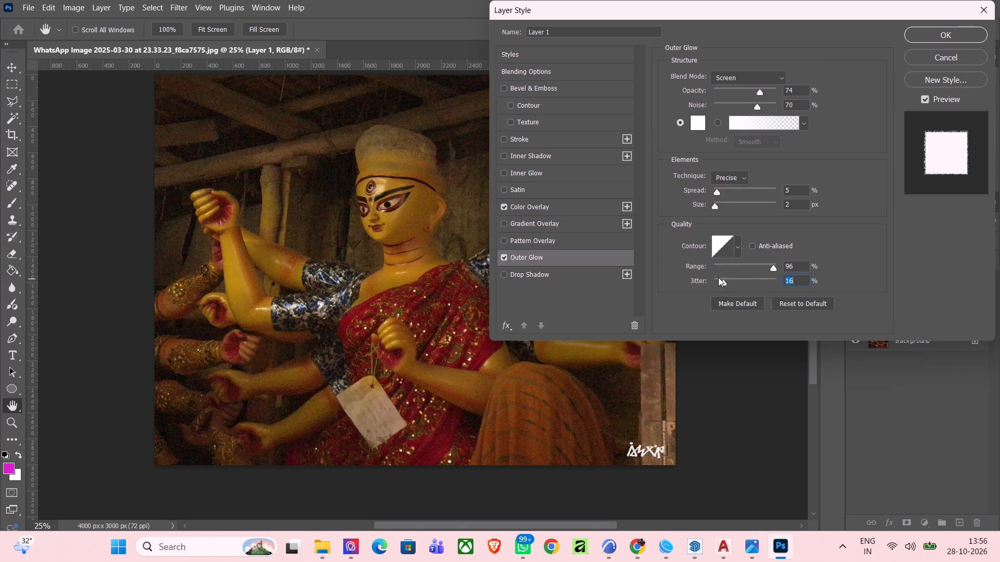
{"action": "left_click", "coordinate": [716, 277]}
Try the Darker Color and Multiply blend modes for the outer glow and settle on Dissolve.
{"action": "left_click", "coordinate": [743, 75]}
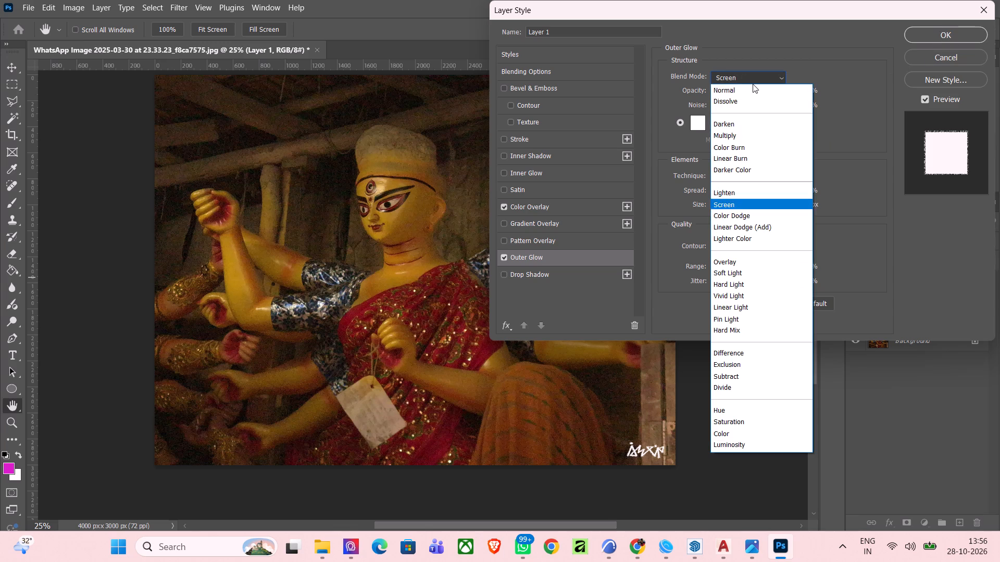
{"action": "left_click", "coordinate": [749, 174]}
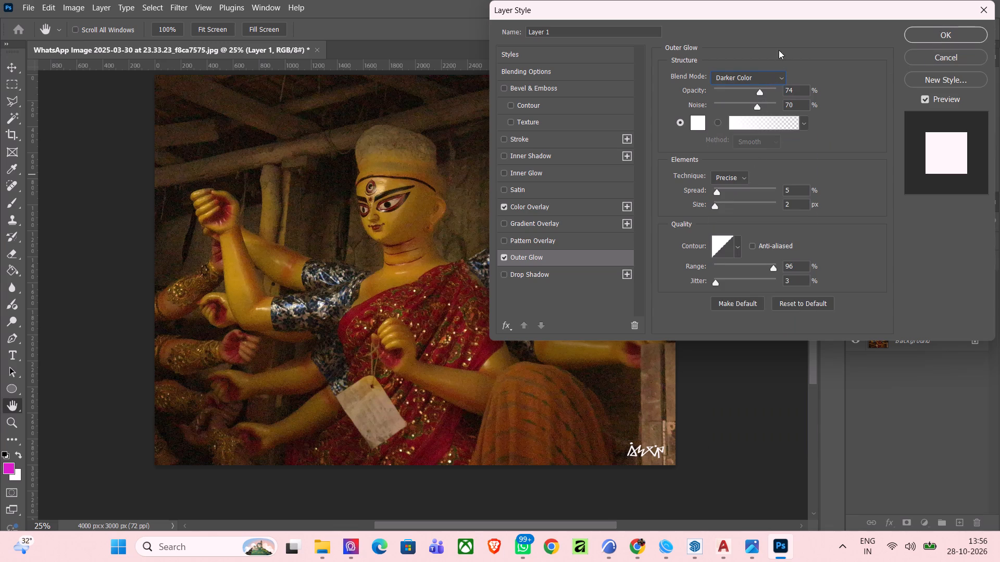
{"action": "left_click", "coordinate": [751, 74]}
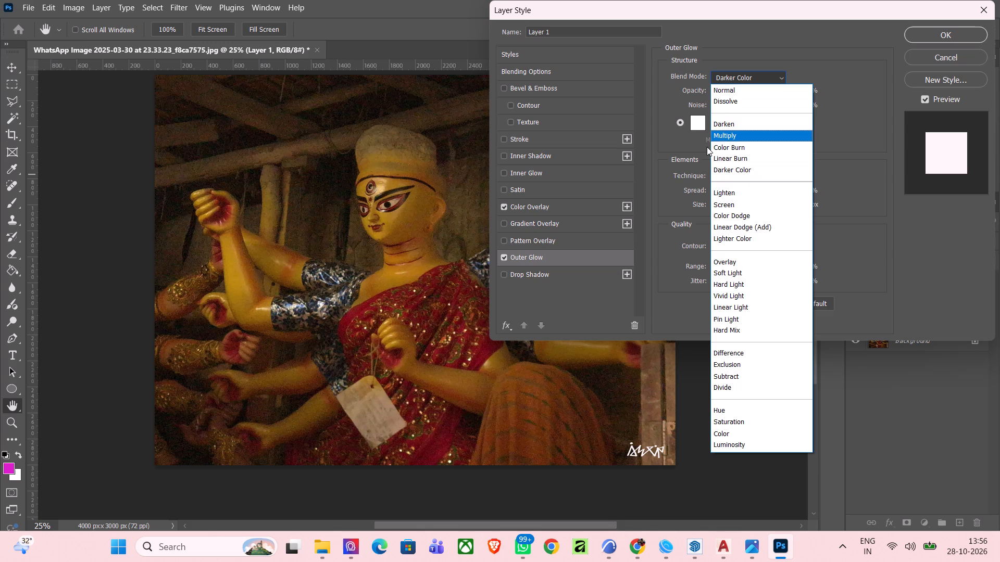
{"action": "left_click", "coordinate": [723, 135]}
{"action": "left_click", "coordinate": [761, 75]}
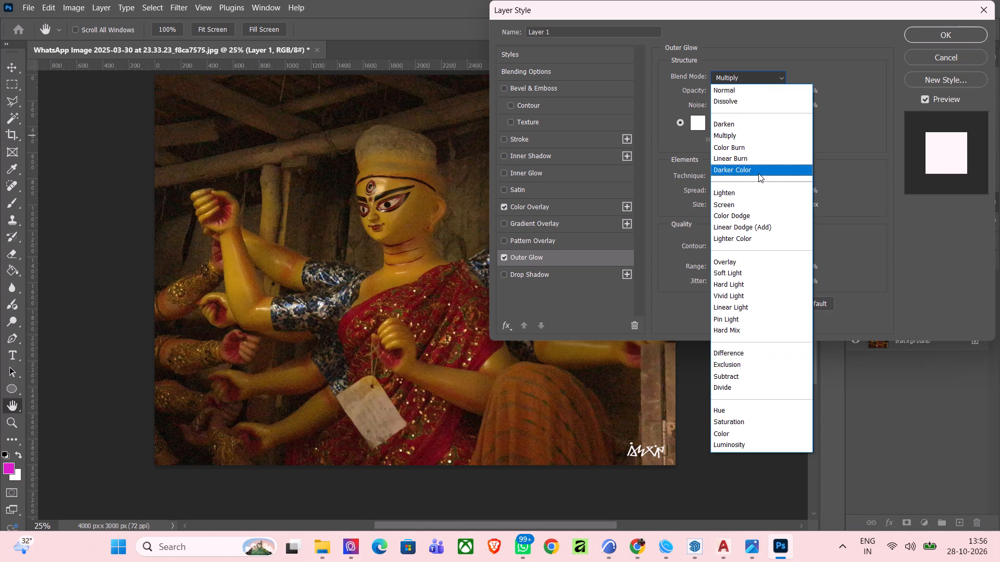
{"action": "left_click", "coordinate": [773, 106]}
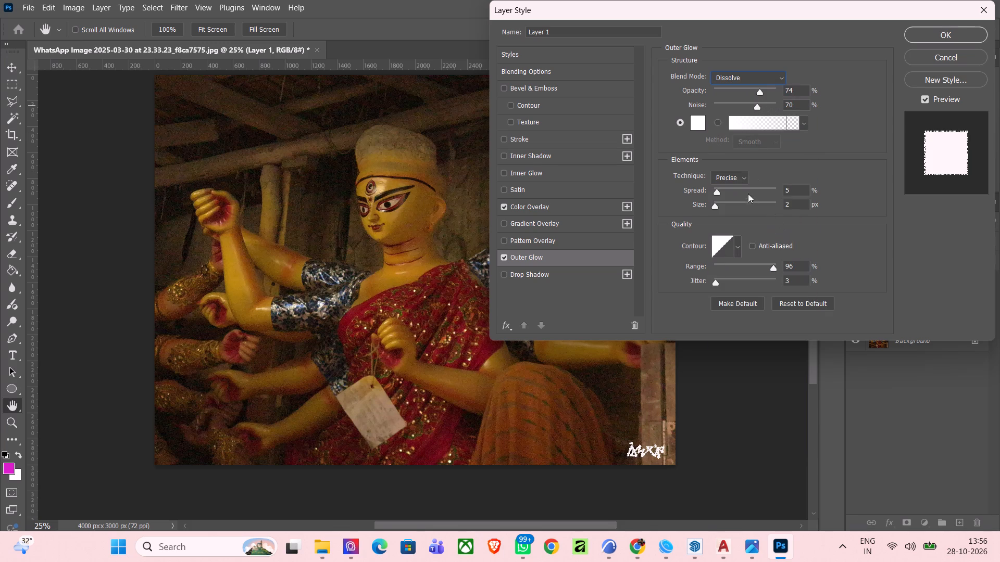
Lower the outer glow's opacity to 26% and apply the layer style to Layer 1.
{"action": "left_click", "coordinate": [746, 92]}
{"action": "left_click", "coordinate": [740, 92]}
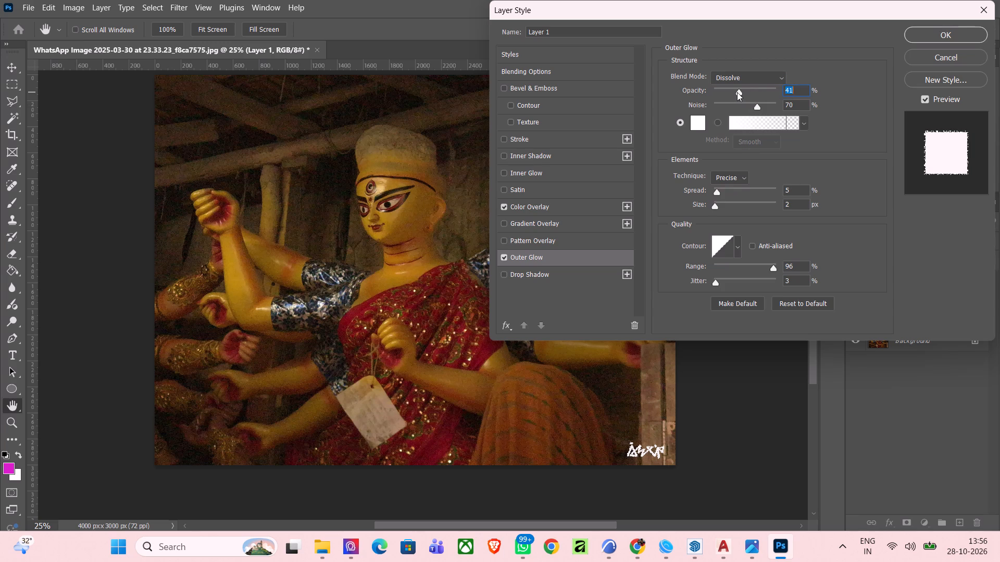
{"action": "left_click", "coordinate": [730, 94]}
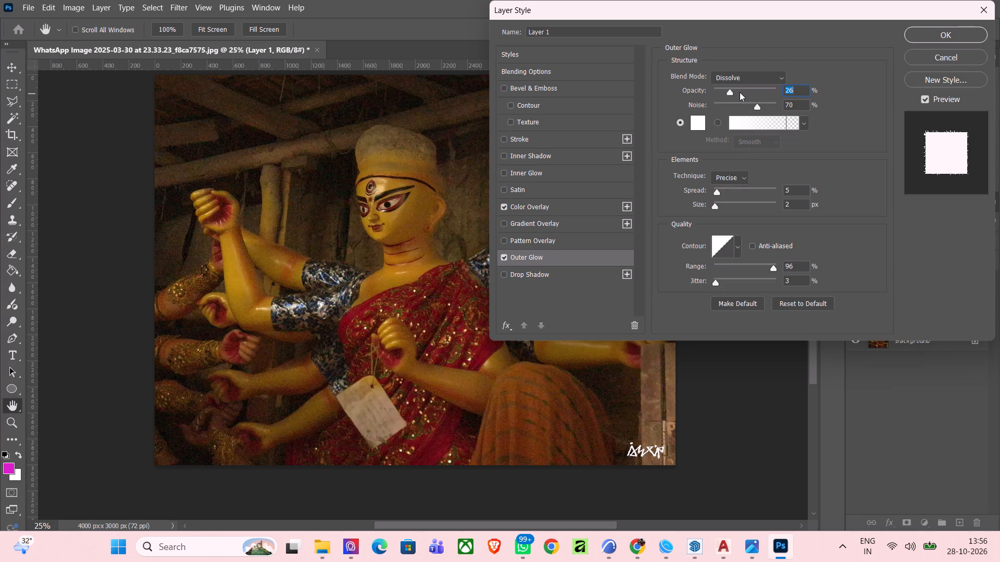
{"action": "left_click", "coordinate": [737, 92]}
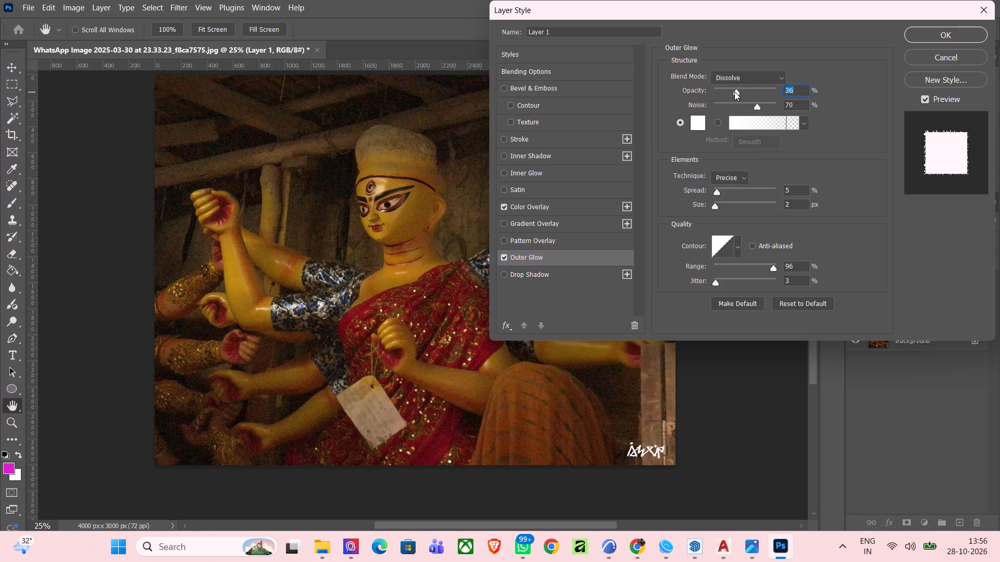
{"action": "left_click", "coordinate": [734, 92]}
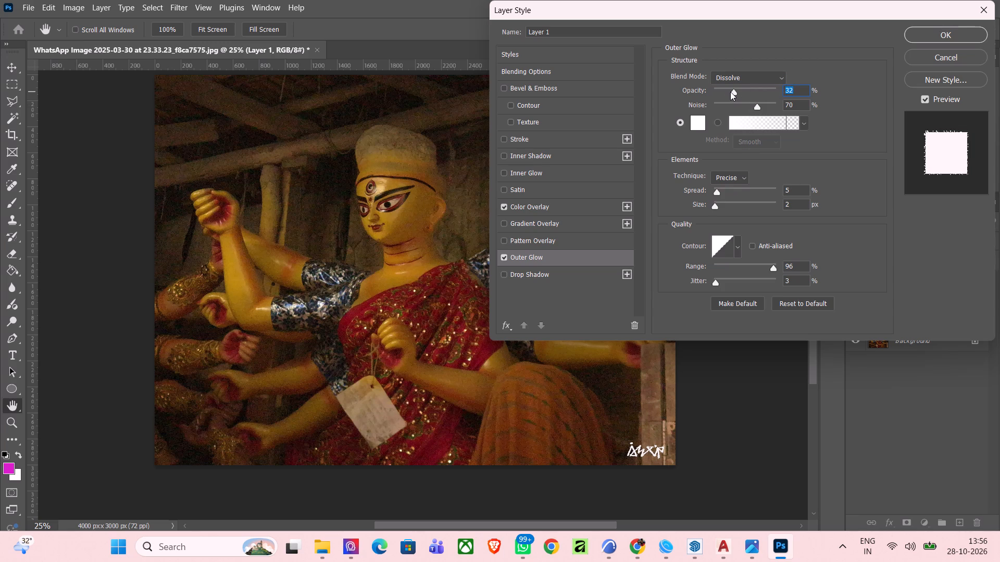
{"action": "left_click", "coordinate": [730, 92]}
{"action": "left_click", "coordinate": [971, 33]}
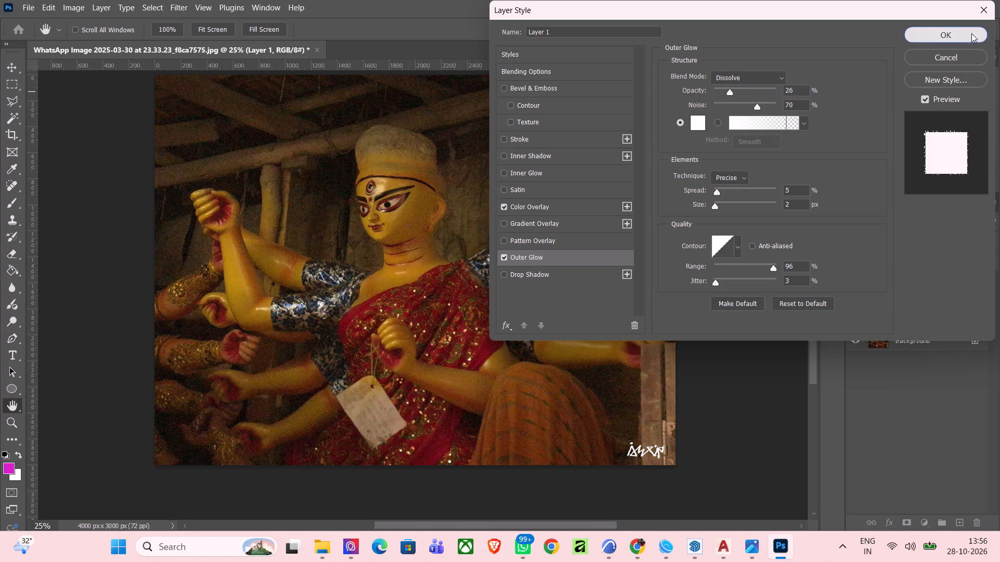
Apply the Add Noise filter to Layer 1 with an amount of 220.73% and Uniform distribution.
{"action": "left_click", "coordinate": [182, 1]}
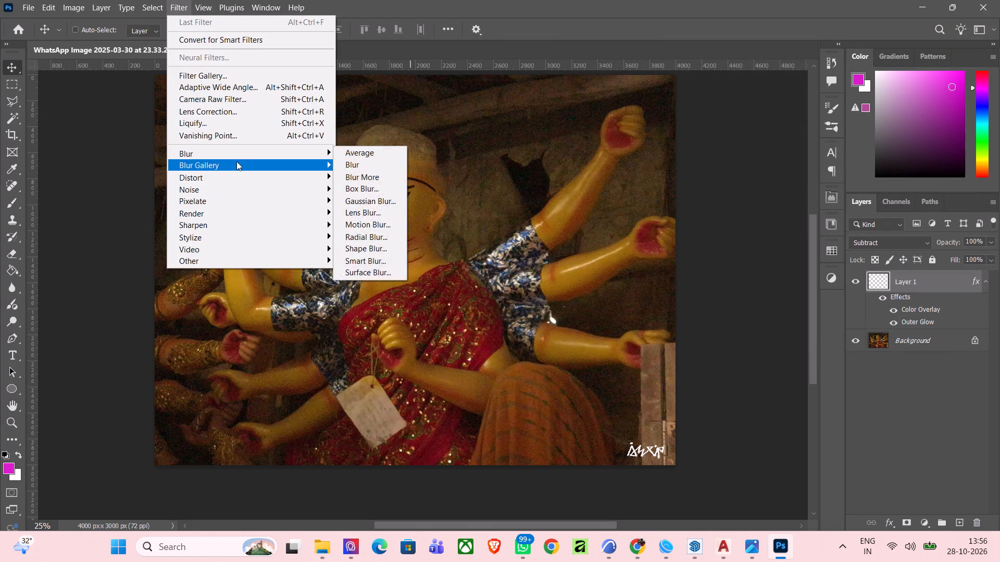
{"action": "left_click", "coordinate": [218, 193]}
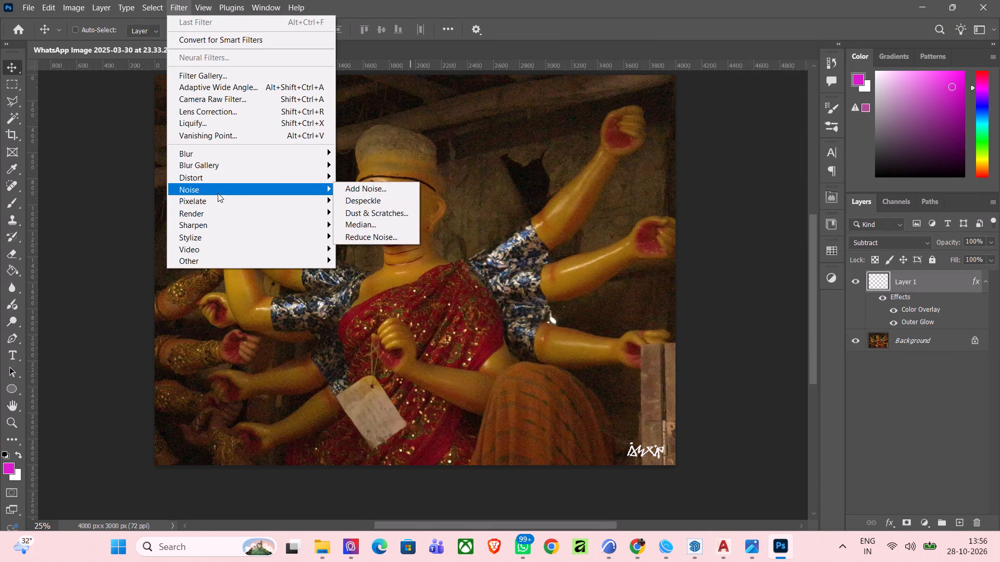
{"action": "left_click", "coordinate": [370, 185]}
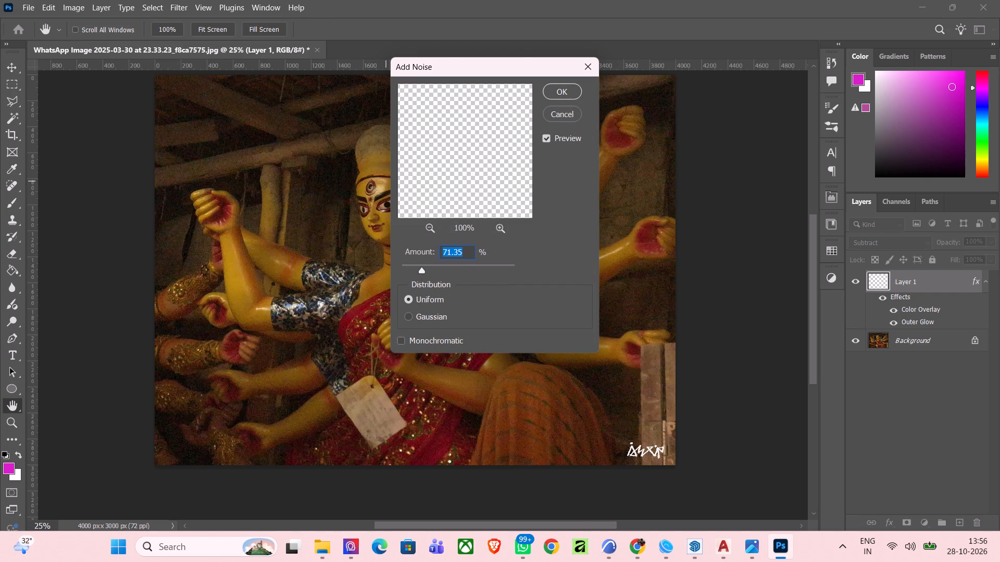
{"action": "left_click", "coordinate": [483, 269]}
{"action": "left_click", "coordinate": [504, 270]}
{"action": "left_click", "coordinate": [465, 269]}
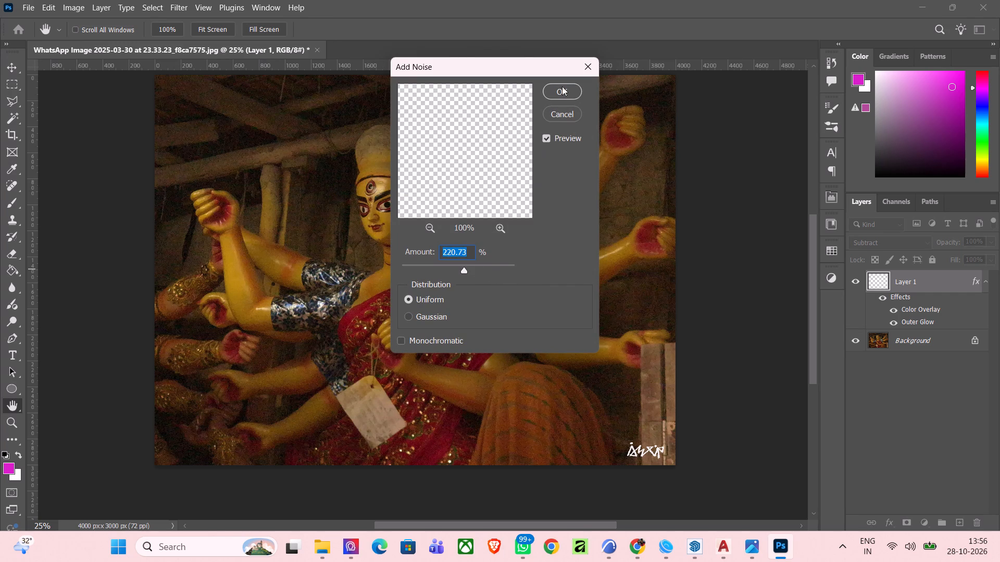
{"action": "left_click", "coordinate": [567, 80]}
{"action": "left_click", "coordinate": [557, 96]}
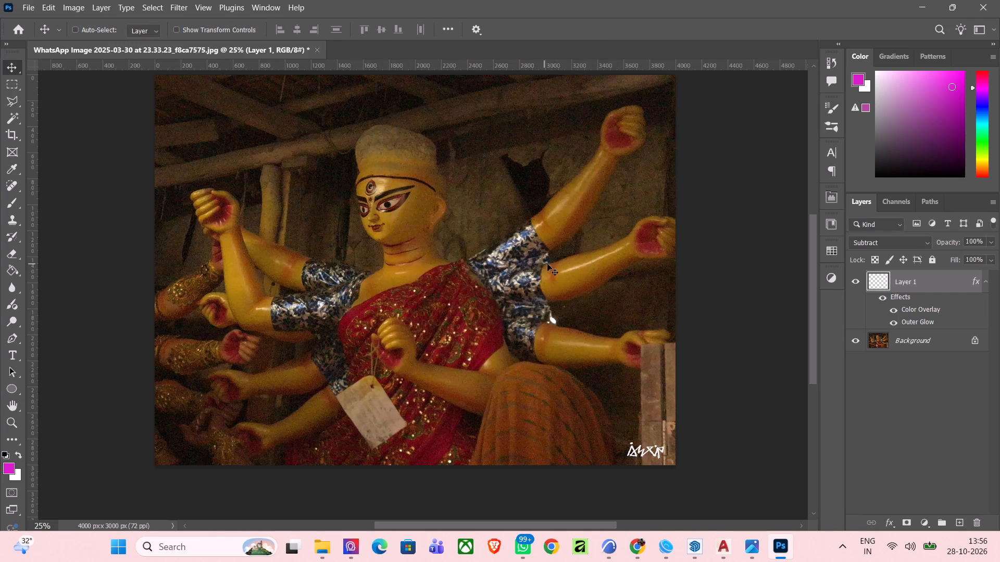
Examine the signature watermark up close and then against the whole photo.
{"action": "scroll", "coordinate": [458, 254], "scroll_direction": "up", "scroll_amount": 4, "text": "ctrl"}
{"action": "scroll", "coordinate": [470, 182], "scroll_direction": "down", "scroll_amount": 4, "text": "ctrl"}
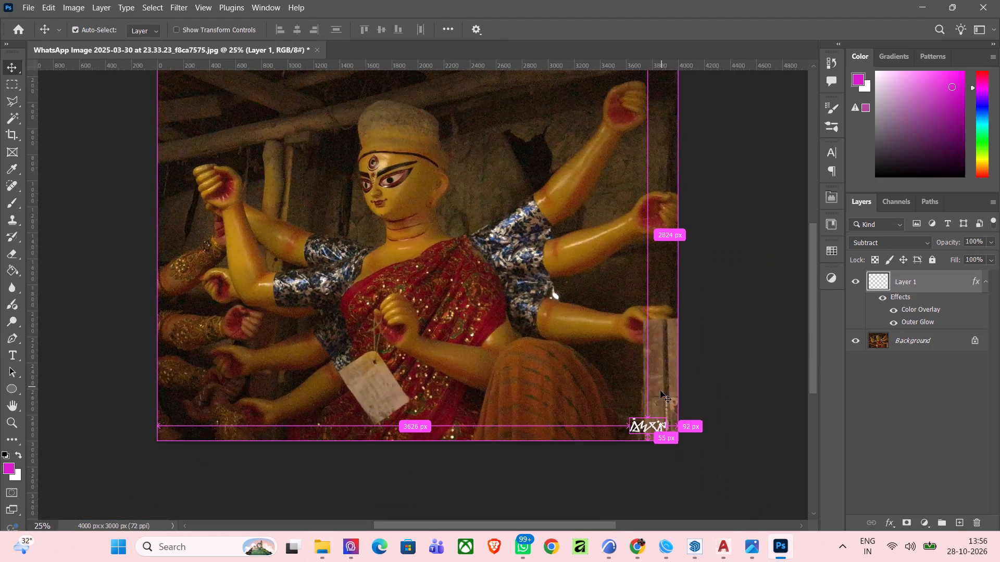
{"action": "scroll", "coordinate": [658, 395], "scroll_direction": "up", "scroll_amount": 3, "text": "ctrl"}
{"action": "scroll", "coordinate": [653, 454], "scroll_direction": "up", "scroll_amount": 9, "text": "ctrl"}
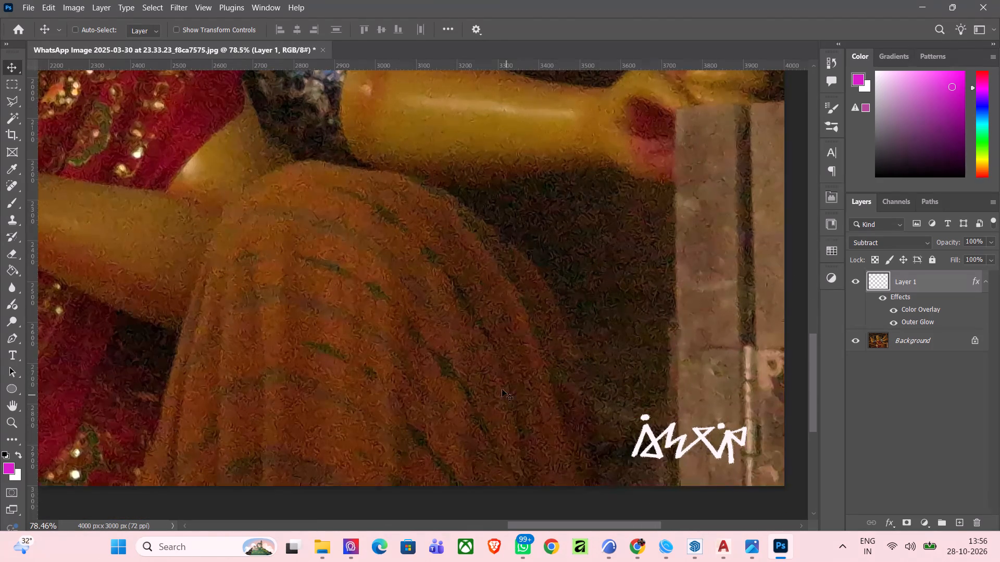
{"action": "scroll", "coordinate": [487, 366], "scroll_direction": "down", "scroll_amount": 5, "text": "ctrl"}
{"action": "scroll", "coordinate": [703, 416], "scroll_direction": "down", "scroll_amount": 5, "text": "ctrl"}
{"action": "scroll", "coordinate": [741, 441], "scroll_direction": "down", "scroll_amount": 3, "text": "ctrl"}
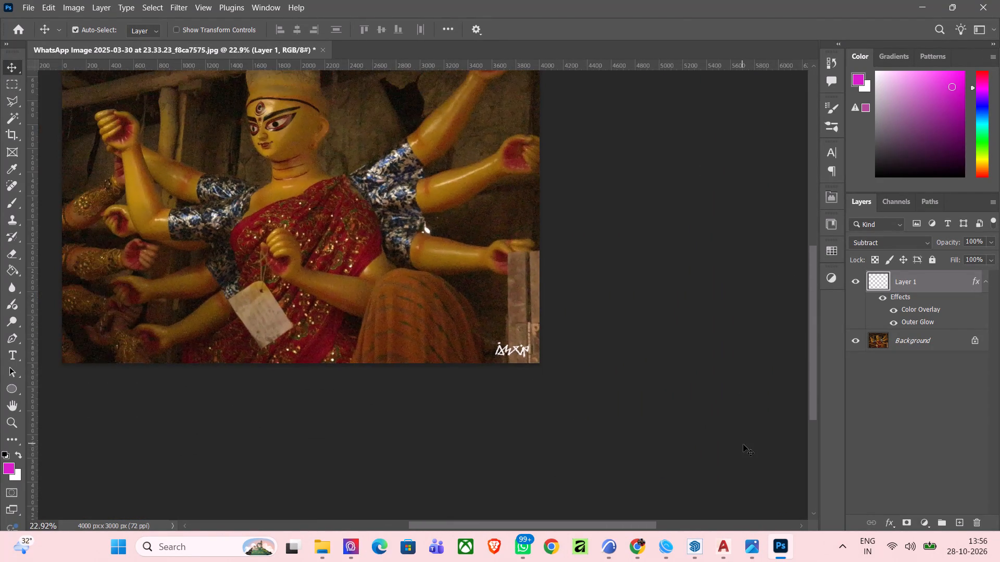
{"action": "scroll", "coordinate": [753, 456], "scroll_direction": "down", "scroll_amount": 4, "text": "ctrl"}
{"action": "scroll", "coordinate": [228, 101], "scroll_direction": "up", "scroll_amount": 4, "text": "ctrl"}
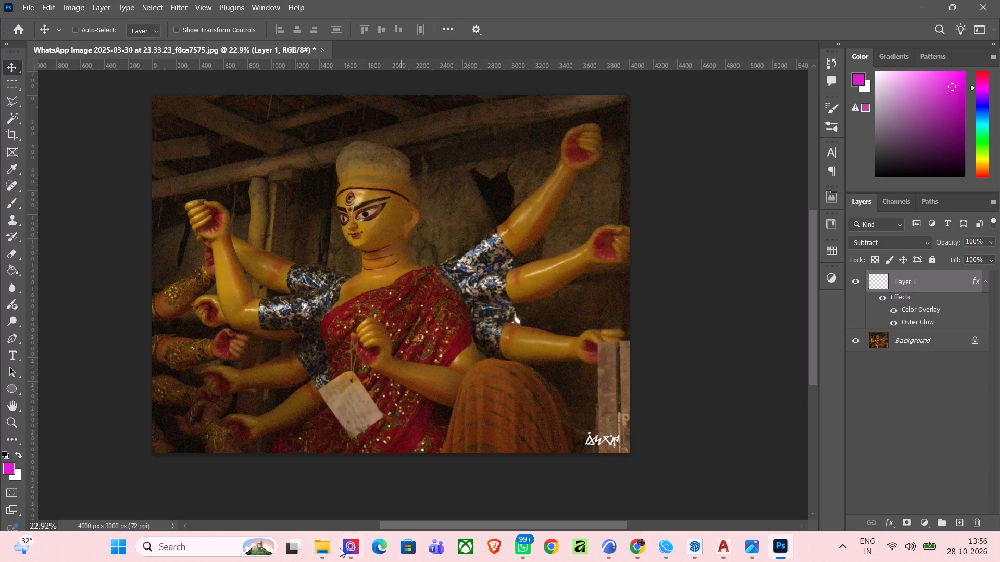
Switch to File Explorer and open the art\pics folder on the Personal (S:) drive in a new tab.
{"action": "left_click", "coordinate": [323, 498]}
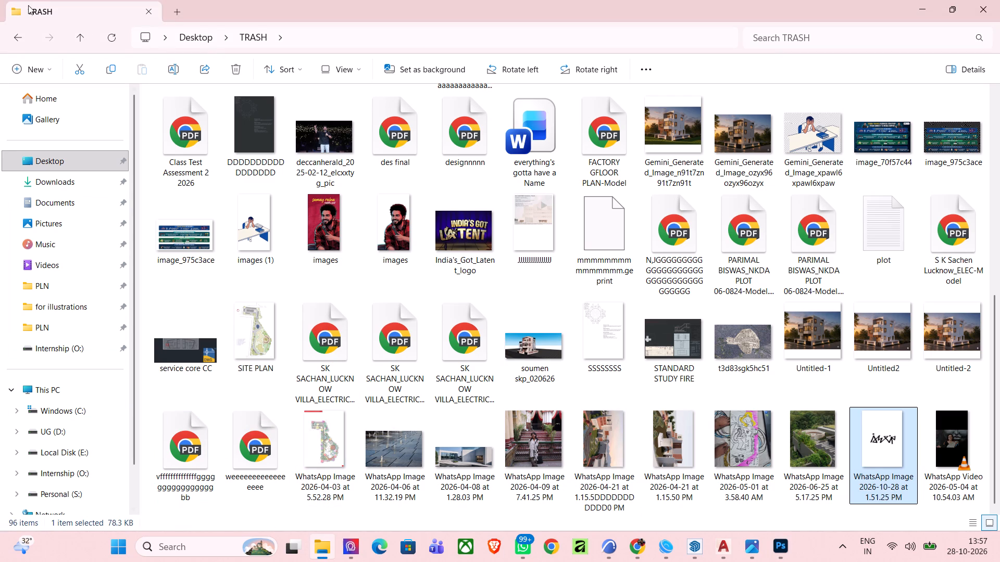
{"action": "left_click", "coordinate": [169, 17]}
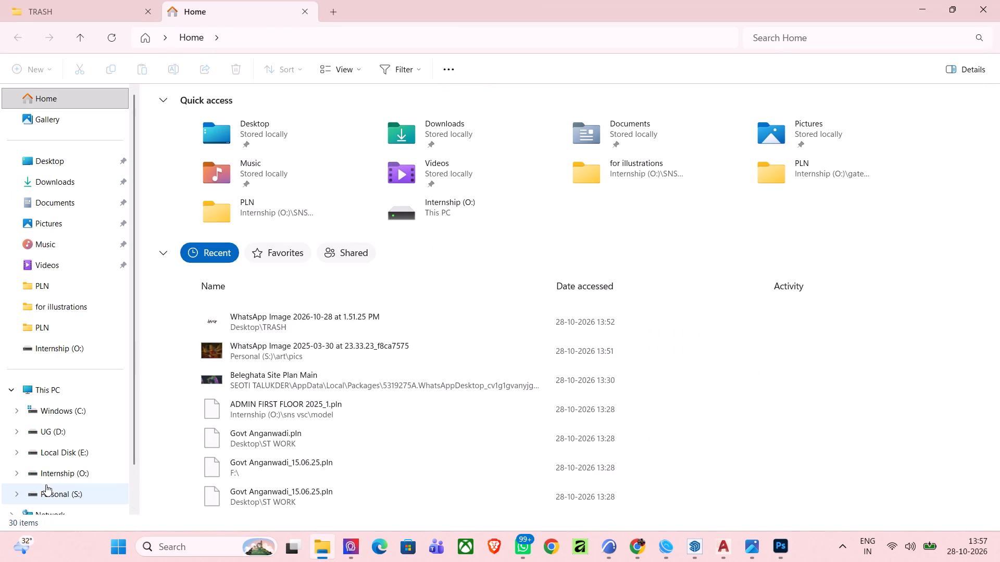
{"action": "double_click", "coordinate": [47, 486]}
{"action": "double_click", "coordinate": [268, 120]}
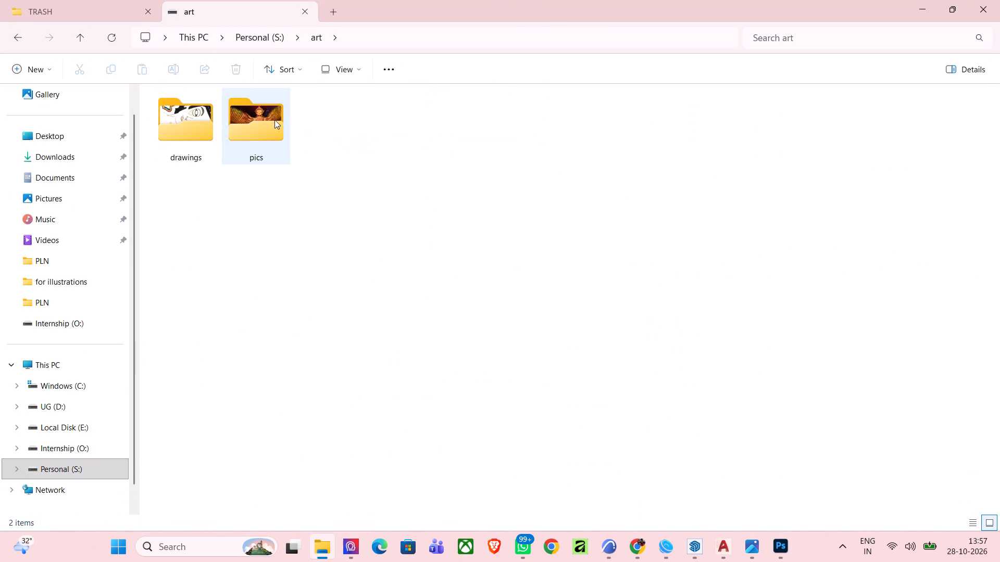
{"action": "double_click", "coordinate": [258, 131]}
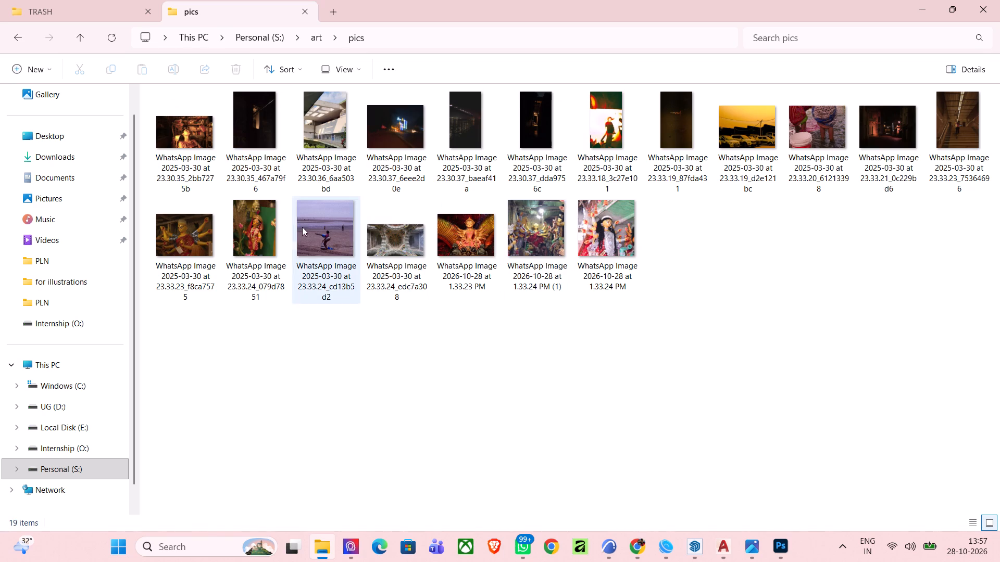
Open the photo WhatsApp Image 2025-03-30 at 23.33.24_079d7851 from the pics folder in Photoshop.
{"action": "right_click", "coordinate": [270, 225]}
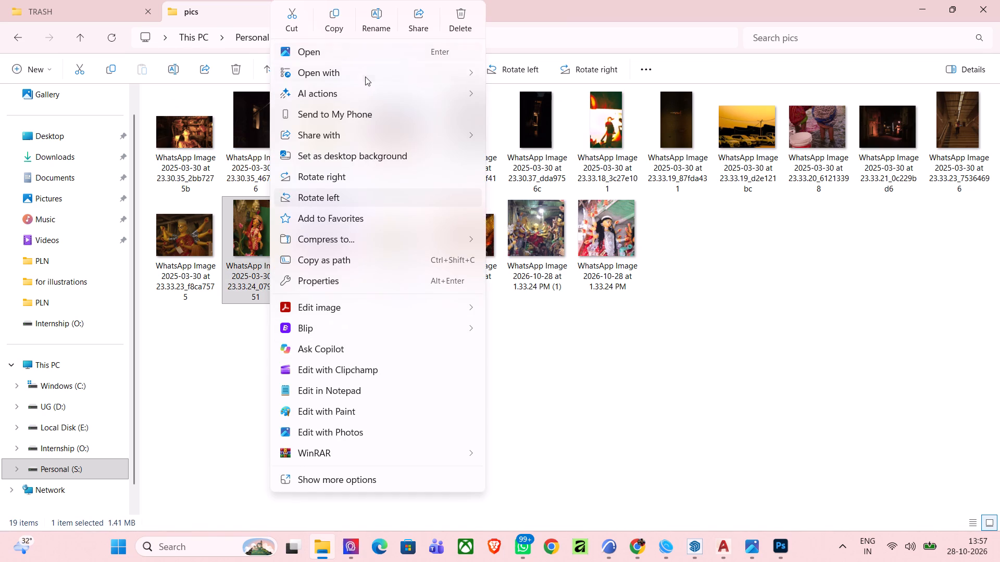
{"action": "left_click", "coordinate": [551, 91]}
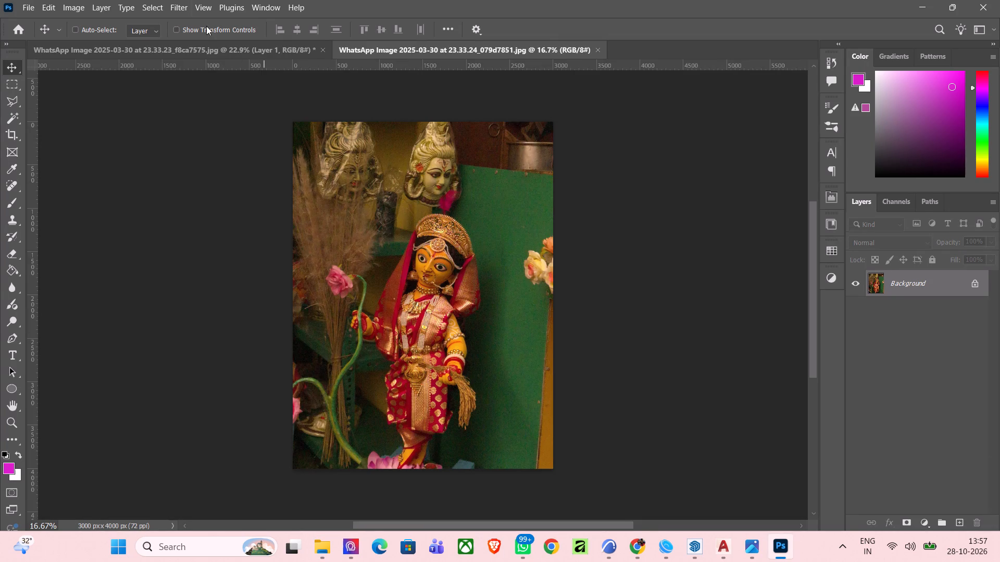
Copy the signature layer, Layer 1, from the 23.33.23_f8ca7575 photo and paste it into the 23.33.24_079d7851 photo.
{"action": "left_click", "coordinate": [216, 52]}
{"action": "left_click", "coordinate": [903, 280]}
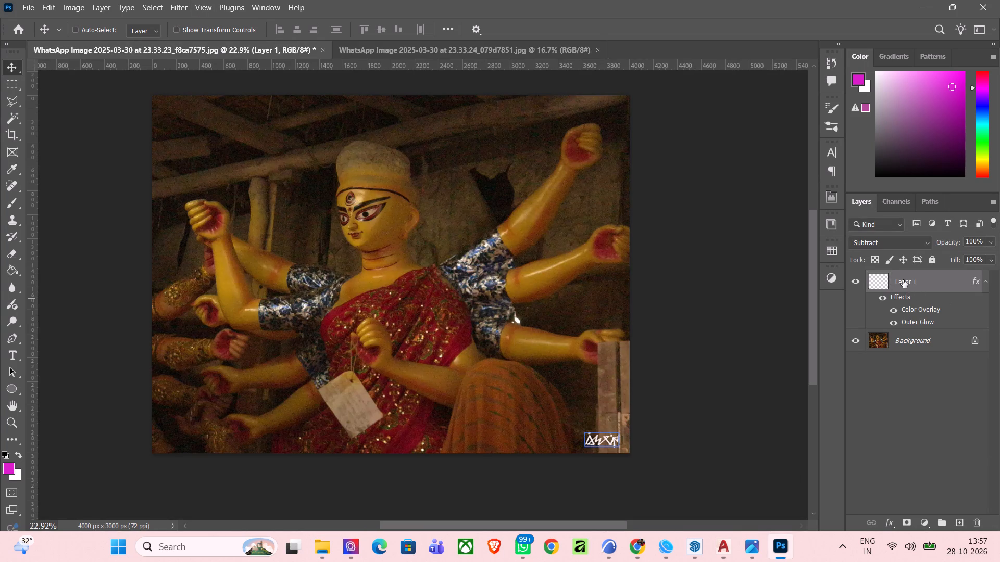
{"action": "key", "text": "ctrl+c"}
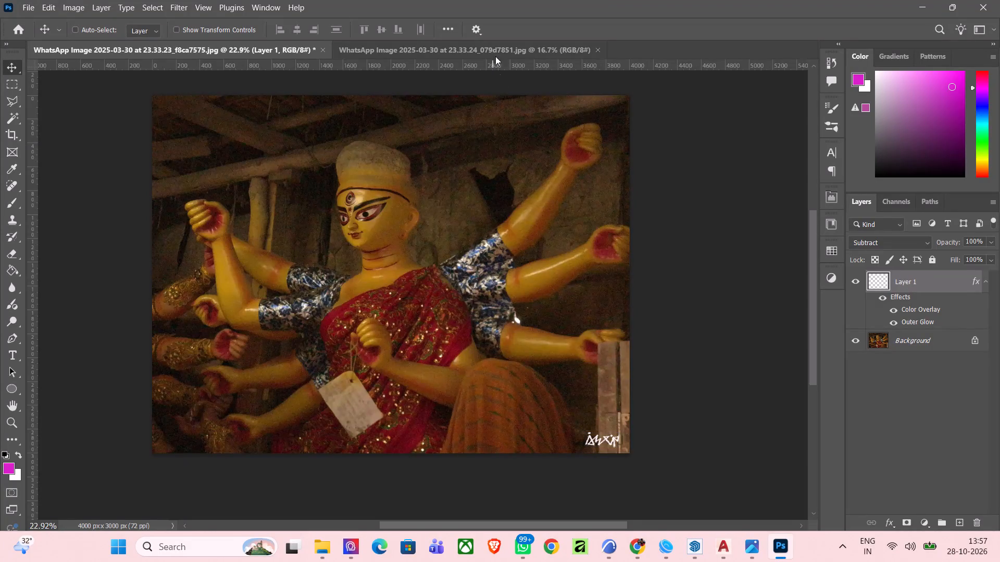
{"action": "double_click", "coordinate": [498, 52]}
{"action": "key", "text": "ctrl+v"}
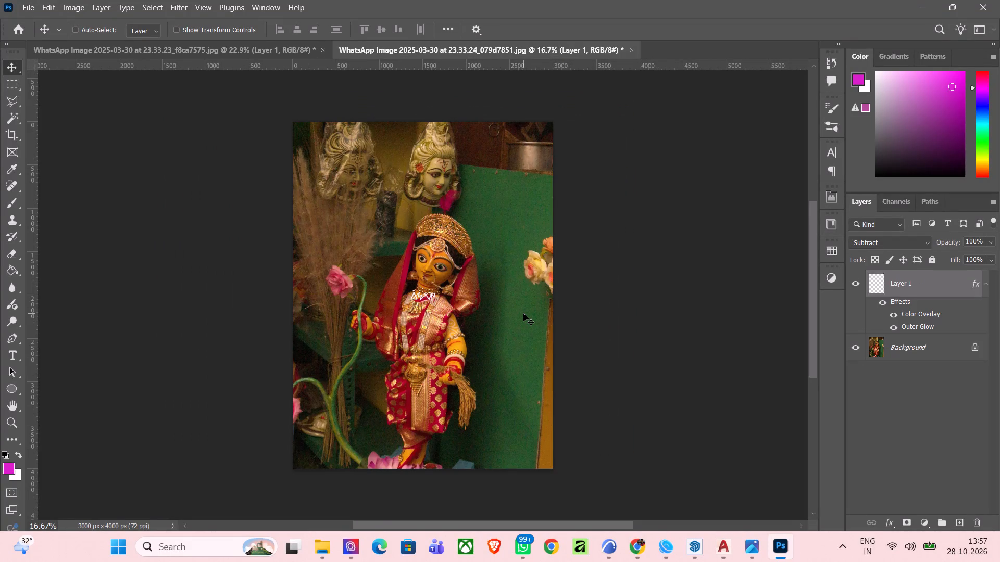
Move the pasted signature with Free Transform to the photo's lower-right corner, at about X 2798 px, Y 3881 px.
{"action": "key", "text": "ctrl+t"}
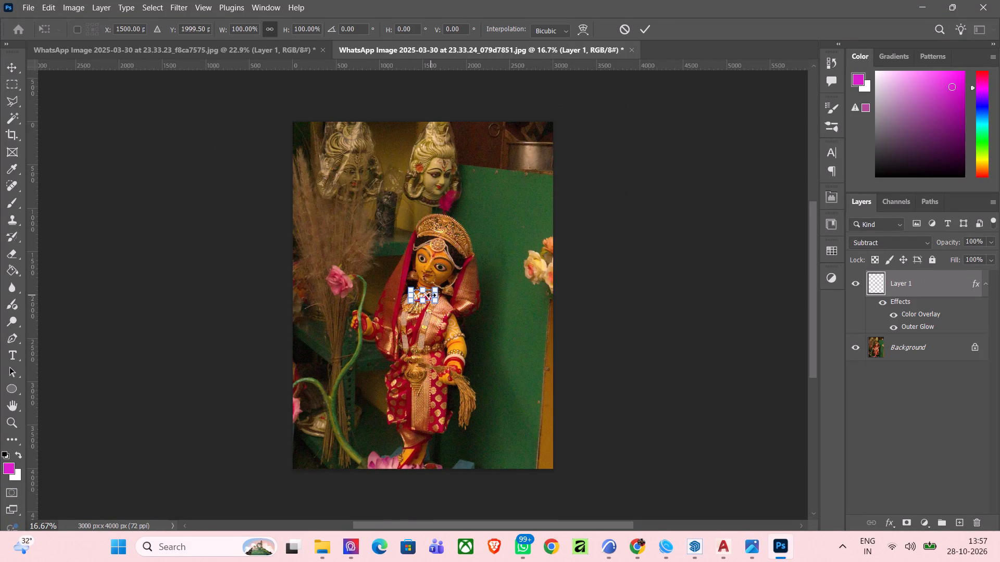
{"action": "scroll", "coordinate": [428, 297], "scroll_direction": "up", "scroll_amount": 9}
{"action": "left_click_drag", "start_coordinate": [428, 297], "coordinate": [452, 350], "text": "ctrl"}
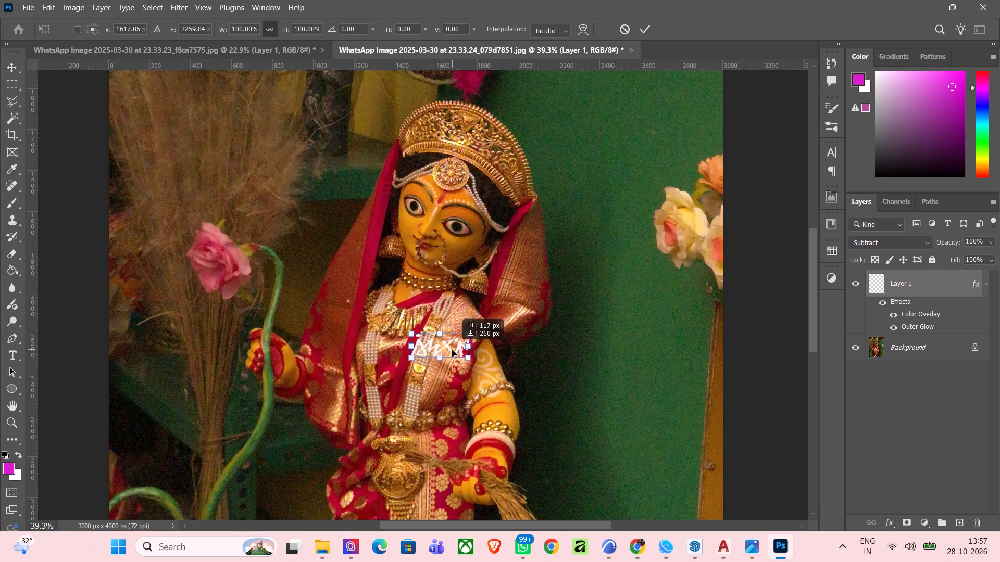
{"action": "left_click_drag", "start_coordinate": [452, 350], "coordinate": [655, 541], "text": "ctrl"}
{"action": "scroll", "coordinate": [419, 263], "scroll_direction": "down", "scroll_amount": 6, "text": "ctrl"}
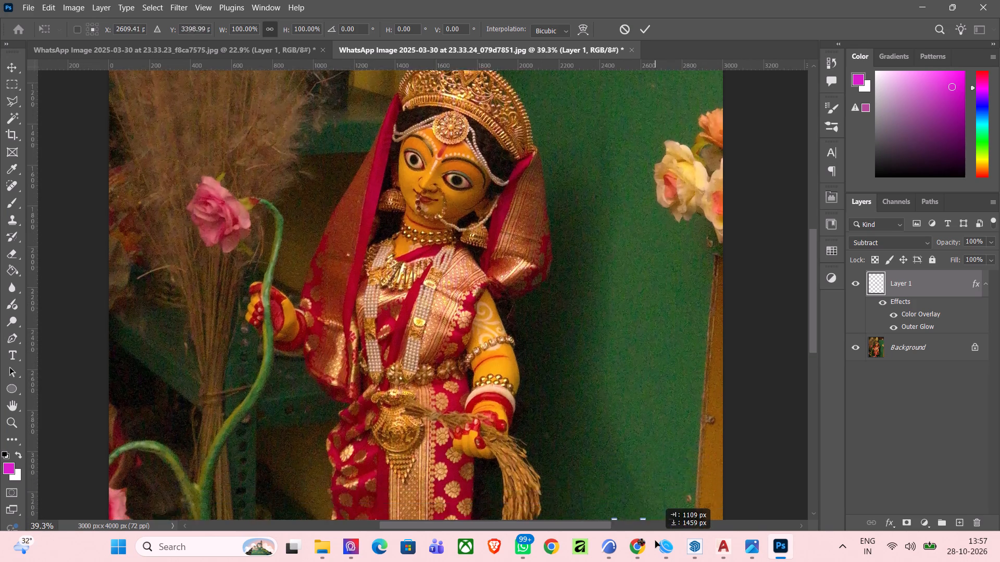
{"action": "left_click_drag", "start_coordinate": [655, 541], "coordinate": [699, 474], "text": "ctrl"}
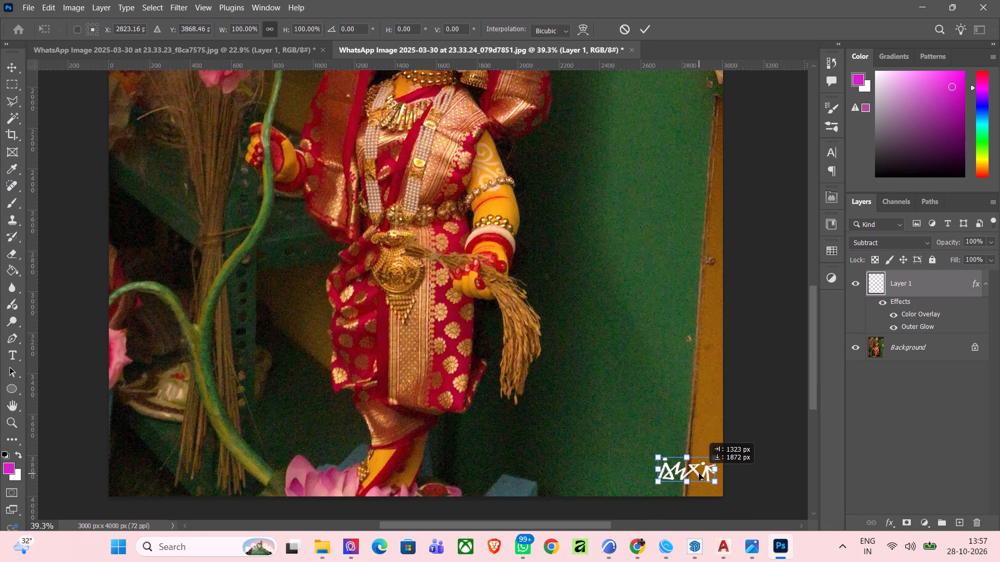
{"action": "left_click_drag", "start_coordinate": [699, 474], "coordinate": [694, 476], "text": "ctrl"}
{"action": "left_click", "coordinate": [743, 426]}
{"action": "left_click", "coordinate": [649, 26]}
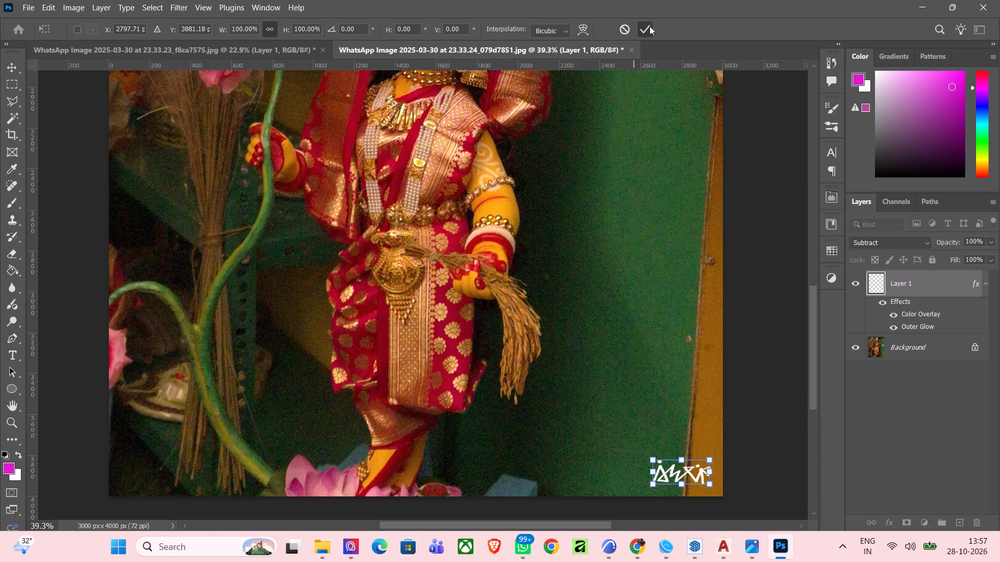
Move the signature watermark to the upper-left corner of the 23.33.24_079d7851 photo, nudging it slightly left.
{"action": "scroll", "coordinate": [592, 394], "scroll_direction": "down", "scroll_amount": 10, "text": "ctrl"}
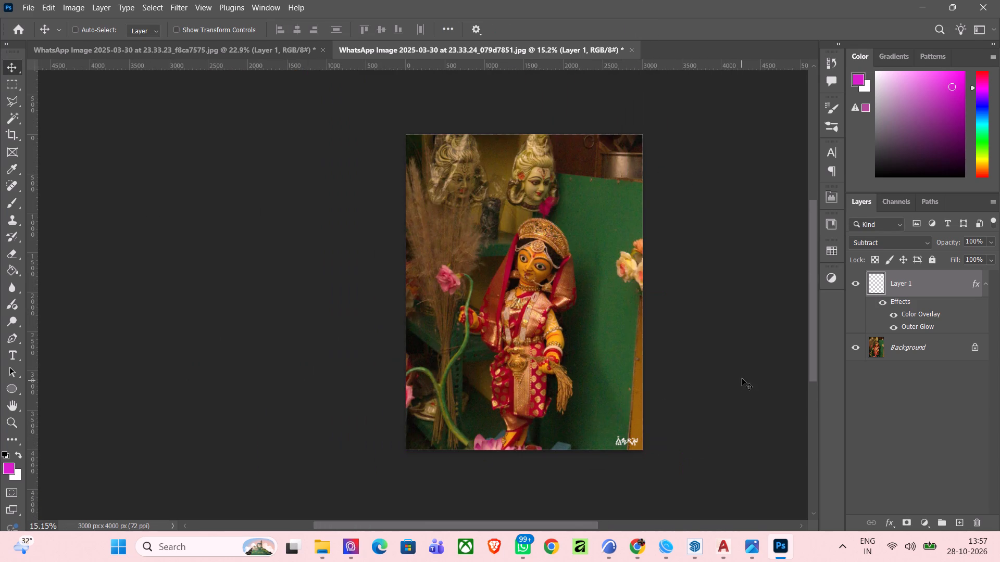
{"action": "scroll", "coordinate": [682, 398], "scroll_direction": "up", "scroll_amount": 2, "text": "ctrl"}
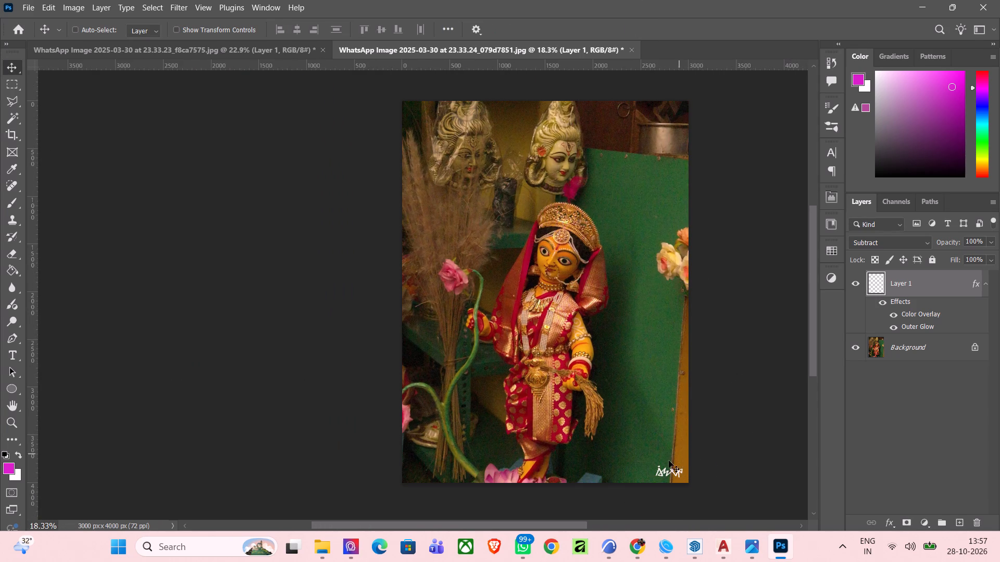
{"action": "left_click_drag", "start_coordinate": [662, 474], "coordinate": [422, 139]}
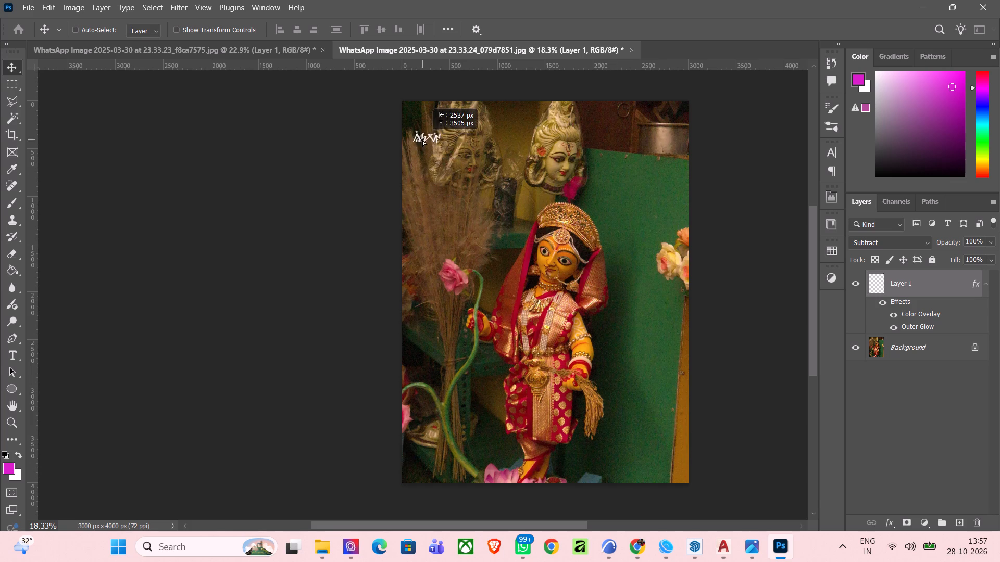
{"action": "left_click_drag", "start_coordinate": [422, 139], "coordinate": [418, 121]}
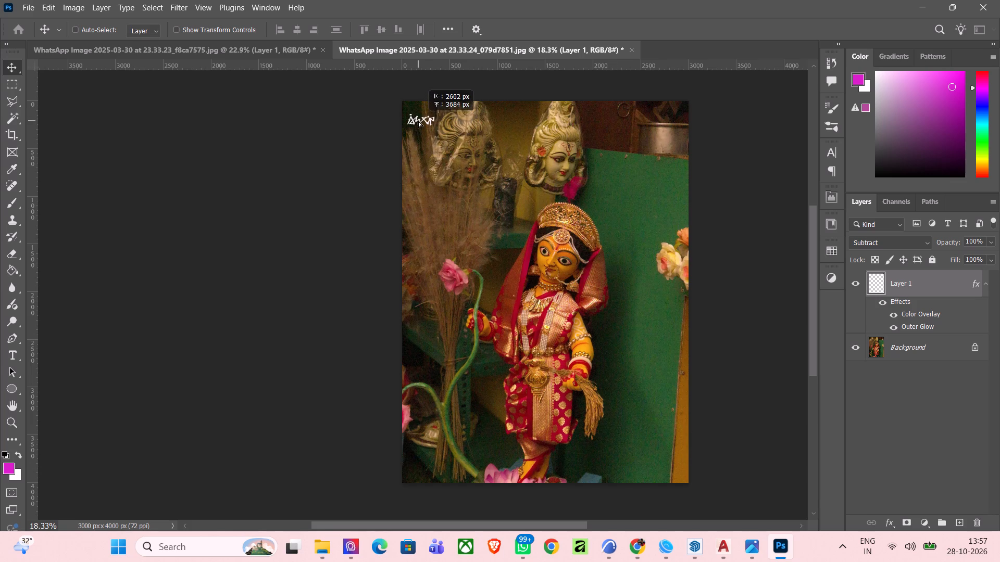
{"action": "left_click_drag", "start_coordinate": [418, 121], "coordinate": [420, 118]}
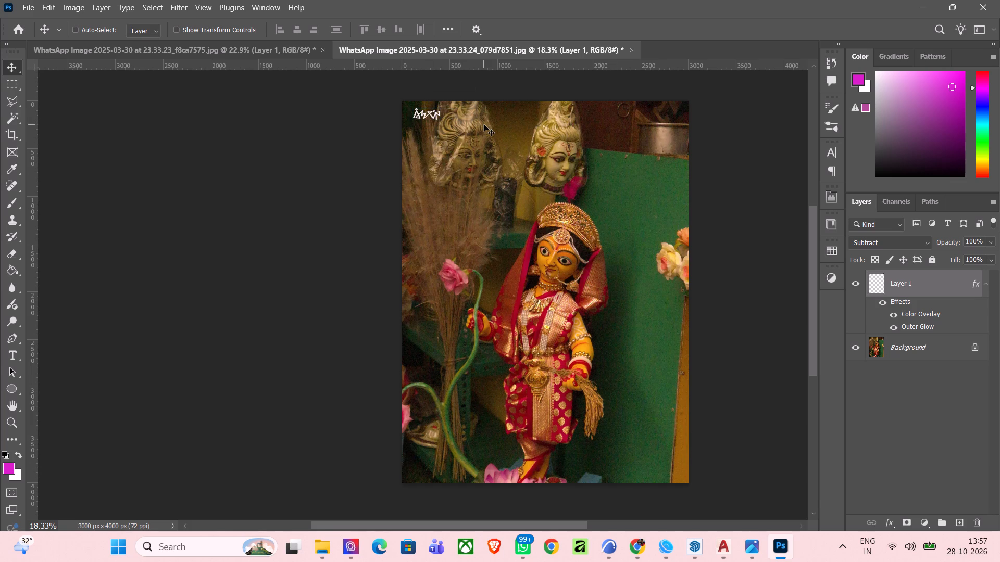
{"action": "key", "text": "Left"}
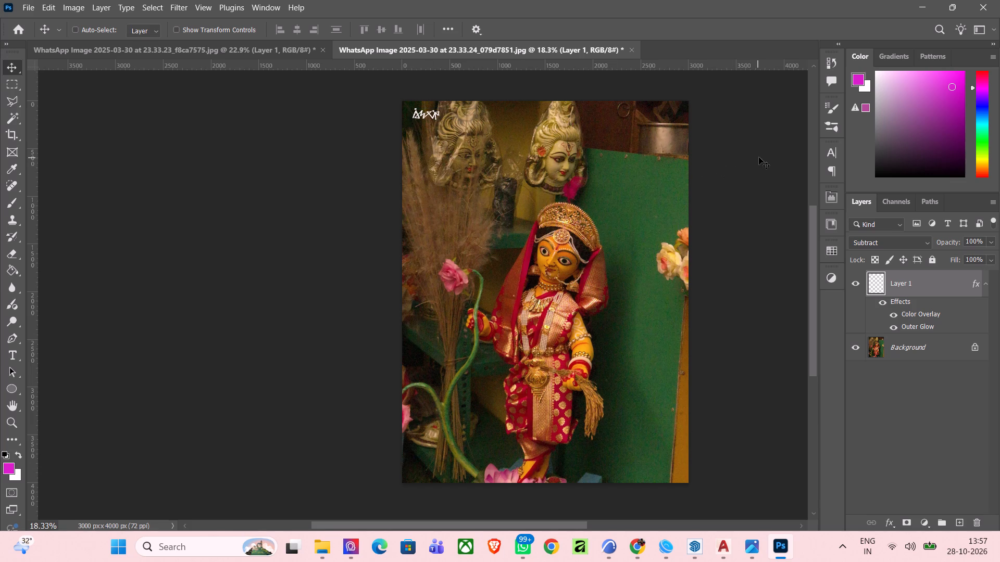
{"action": "left_click", "coordinate": [759, 157]}
{"action": "scroll", "coordinate": [516, 305], "scroll_direction": "down", "scroll_amount": 4}
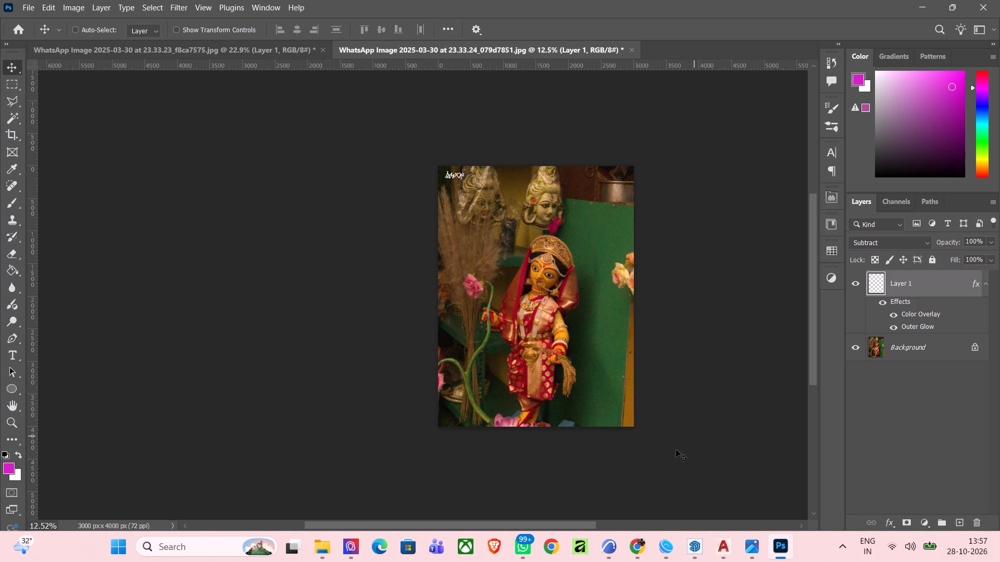
Open the photo WhatsApp Image 2026-10-28 at 1.33.23 PM from the pics folder in Photoshop.
{"action": "left_click", "coordinate": [342, 494]}
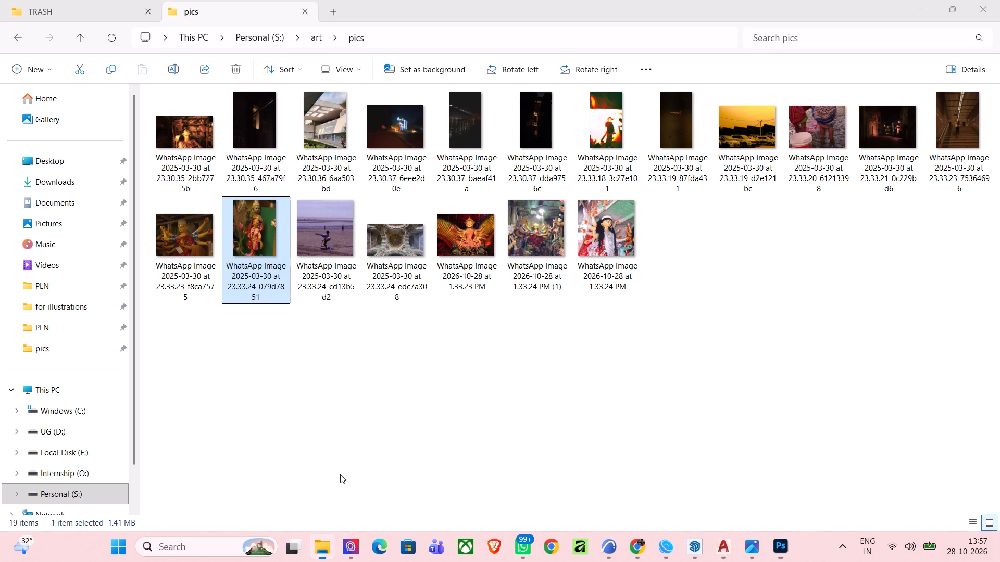
{"action": "right_click", "coordinate": [463, 249]}
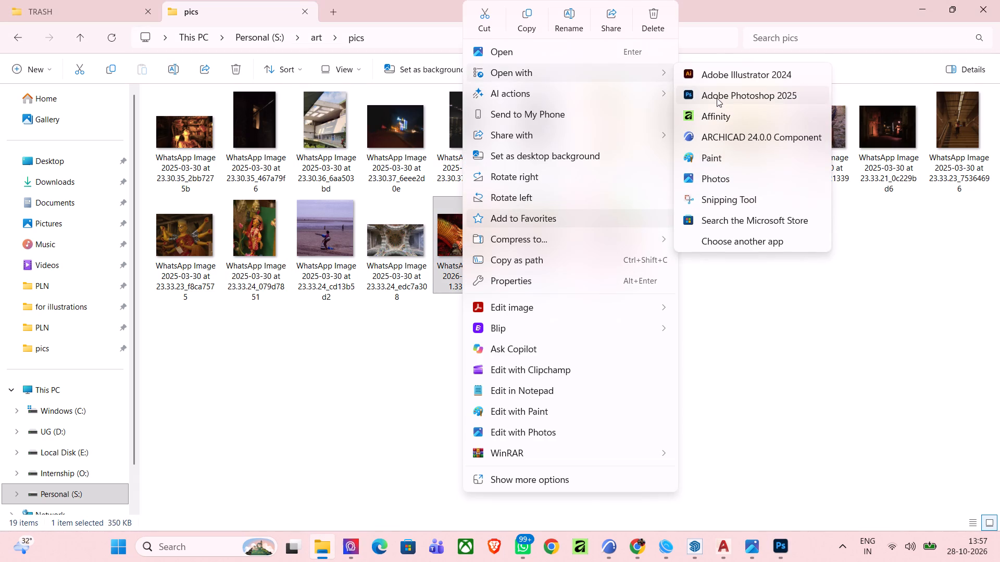
{"action": "left_click", "coordinate": [719, 100]}
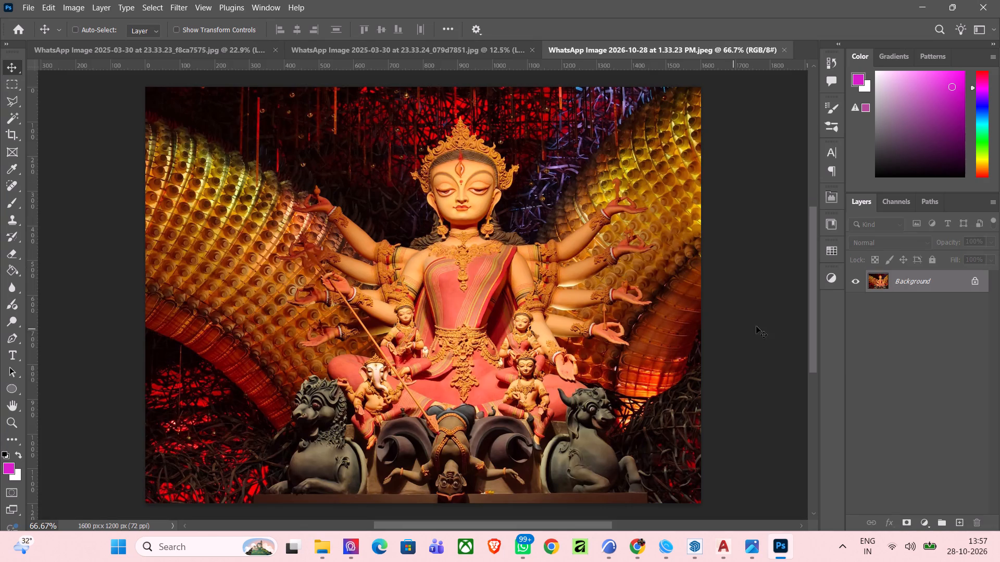
Paste the copied signature layer into the 1.33.23 PM photo and move it to the lower-left corner, about X 164 px, Y 1123 px.
{"action": "key", "text": "ctrl+v"}
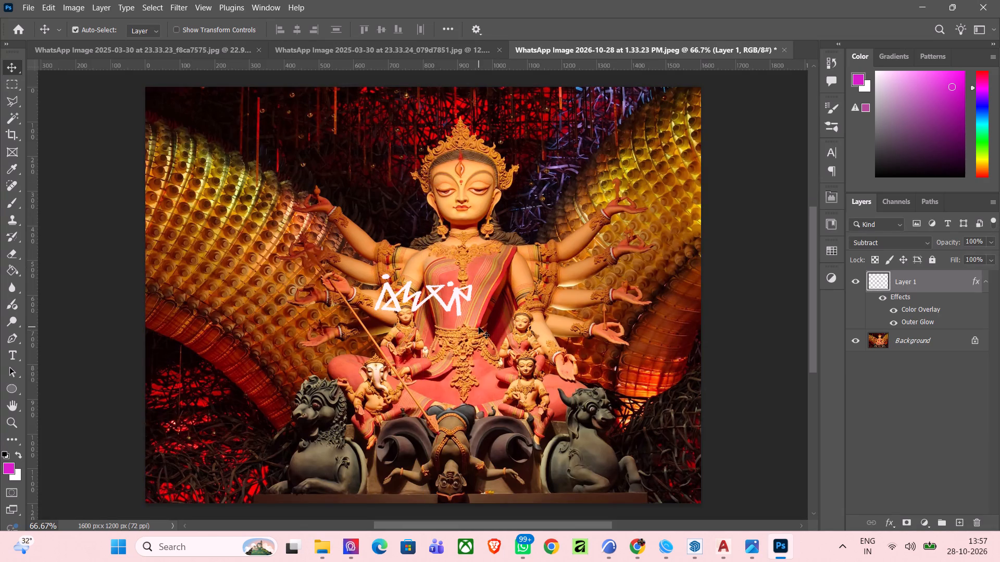
{"action": "key", "text": "ctrl+t"}
{"action": "left_click_drag", "start_coordinate": [429, 293], "coordinate": [654, 462]}
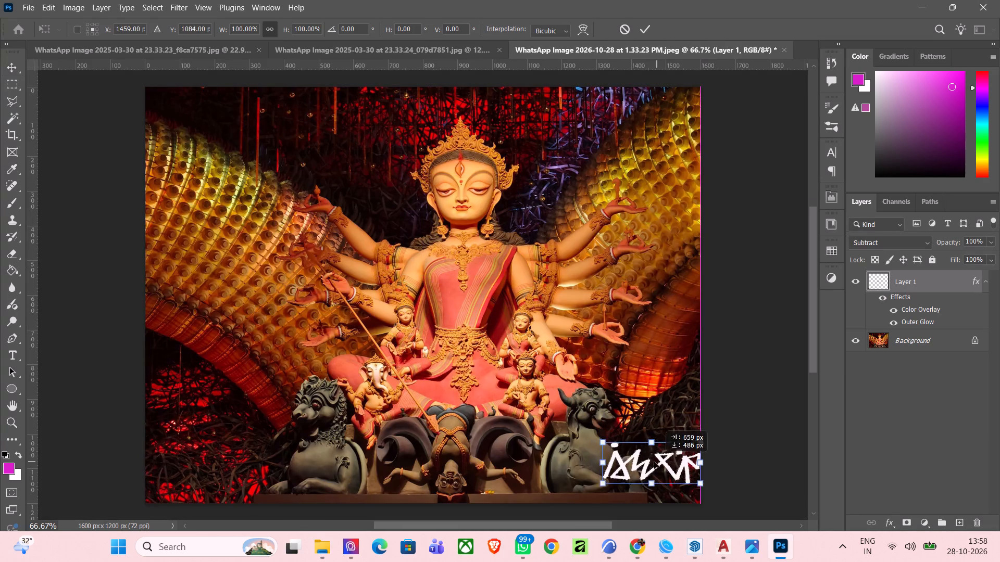
{"action": "left_click_drag", "start_coordinate": [654, 462], "coordinate": [199, 111]}
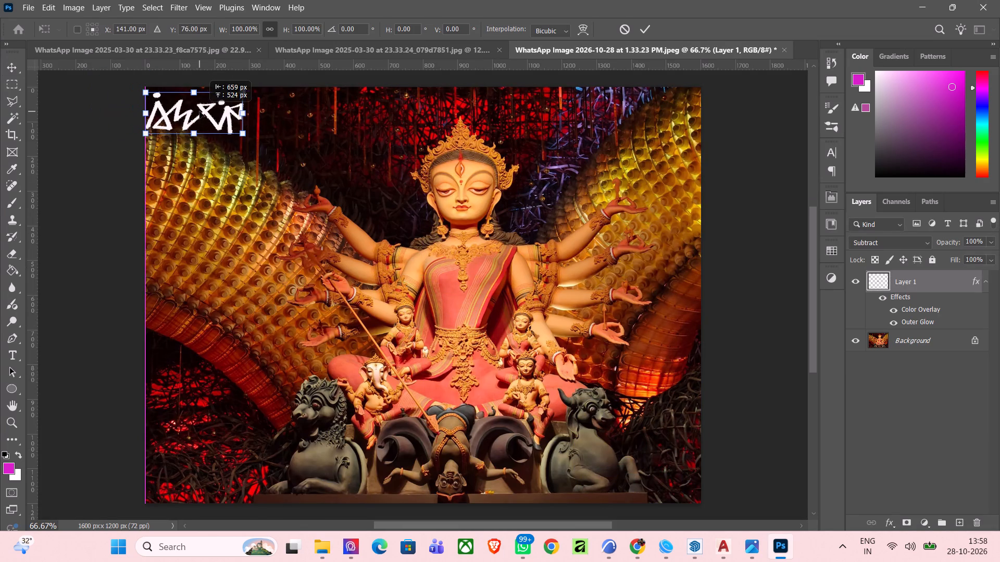
{"action": "left_click_drag", "start_coordinate": [199, 111], "coordinate": [222, 465]}
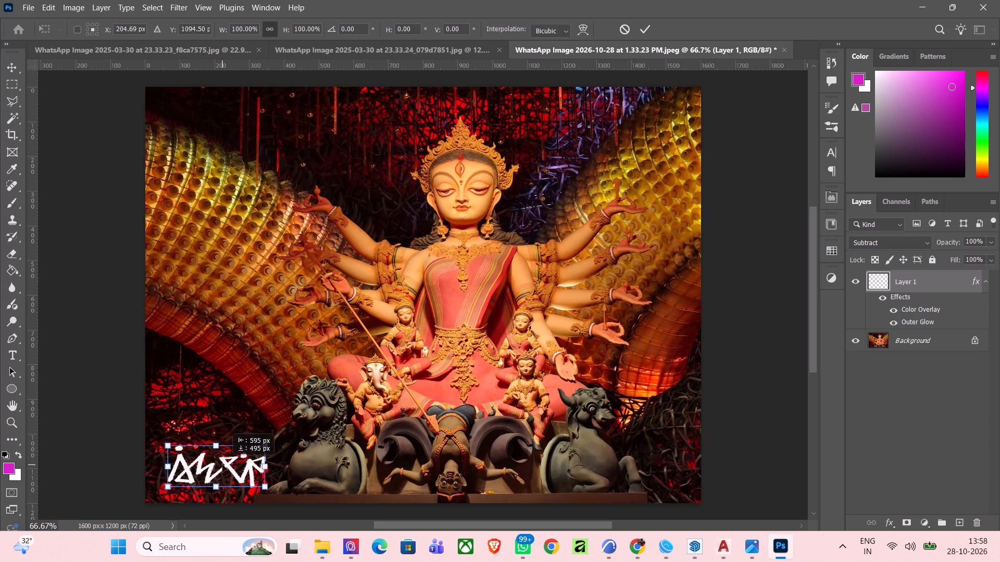
{"action": "left_click_drag", "start_coordinate": [222, 465], "coordinate": [208, 475]}
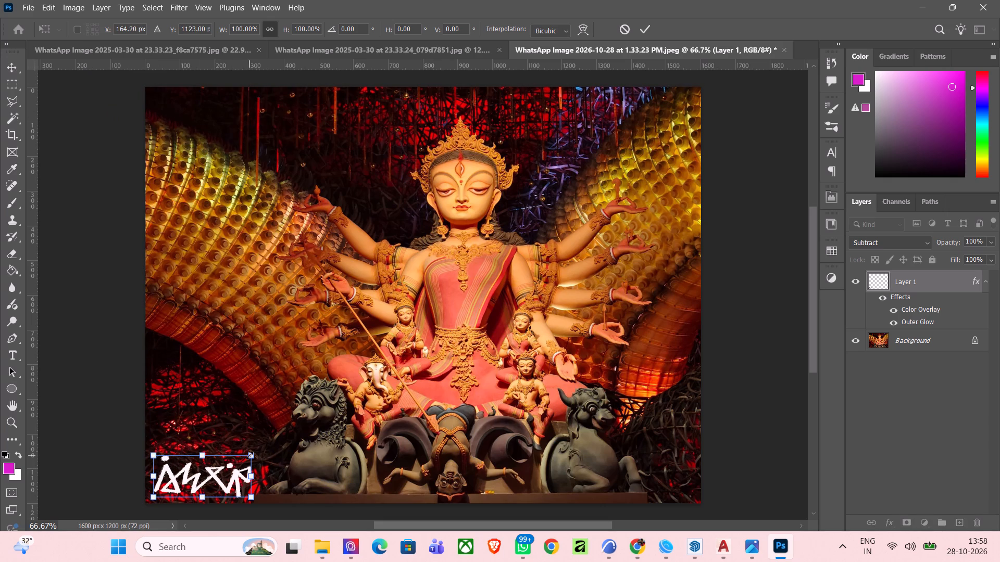
Scale the signature proportionally down to about 39.7%, keeping it in the photo's lower-left corner, and apply the transform.
{"action": "left_click_drag", "start_coordinate": [250, 455], "coordinate": [194, 471]}
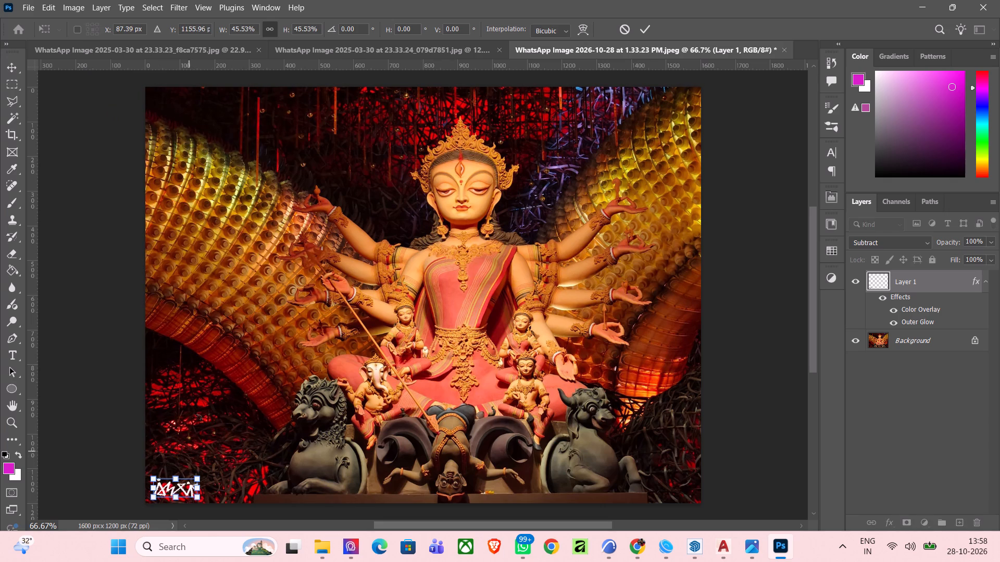
{"action": "scroll", "coordinate": [341, 338], "scroll_direction": "down", "scroll_amount": 4, "text": "ctrl"}
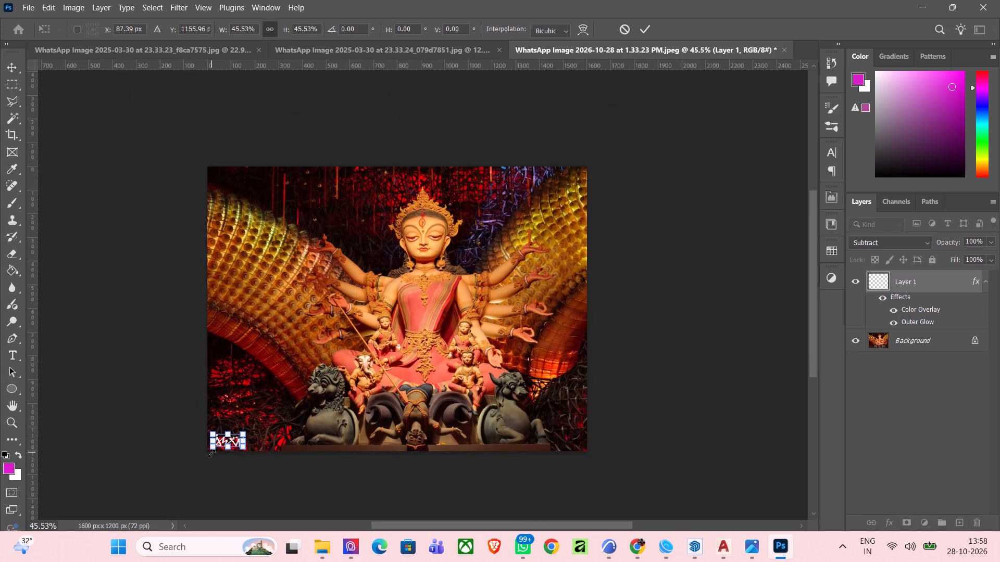
{"action": "scroll", "coordinate": [241, 436], "scroll_direction": "up", "scroll_amount": 4, "text": "ctrl"}
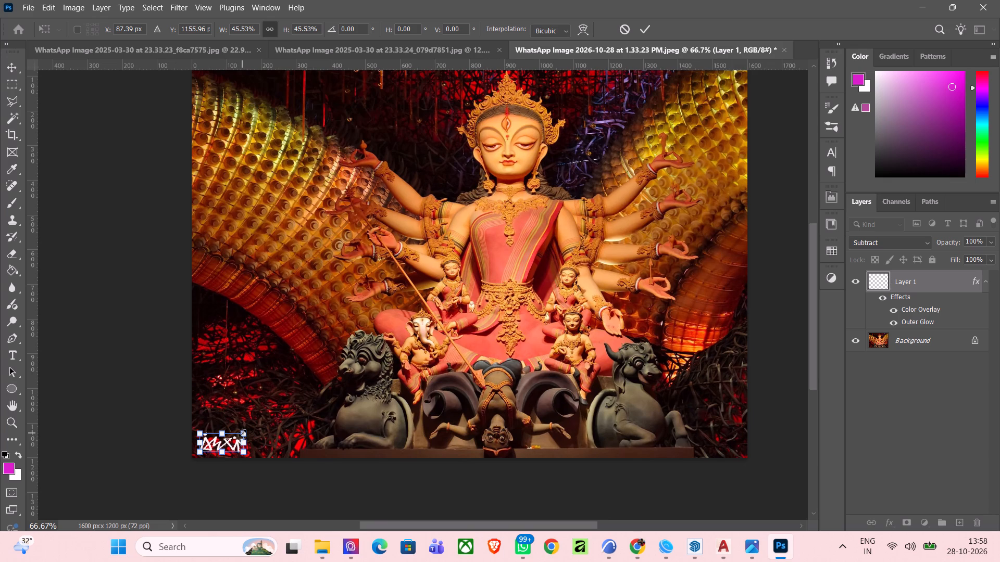
{"action": "left_click_drag", "start_coordinate": [242, 433], "coordinate": [239, 440]}
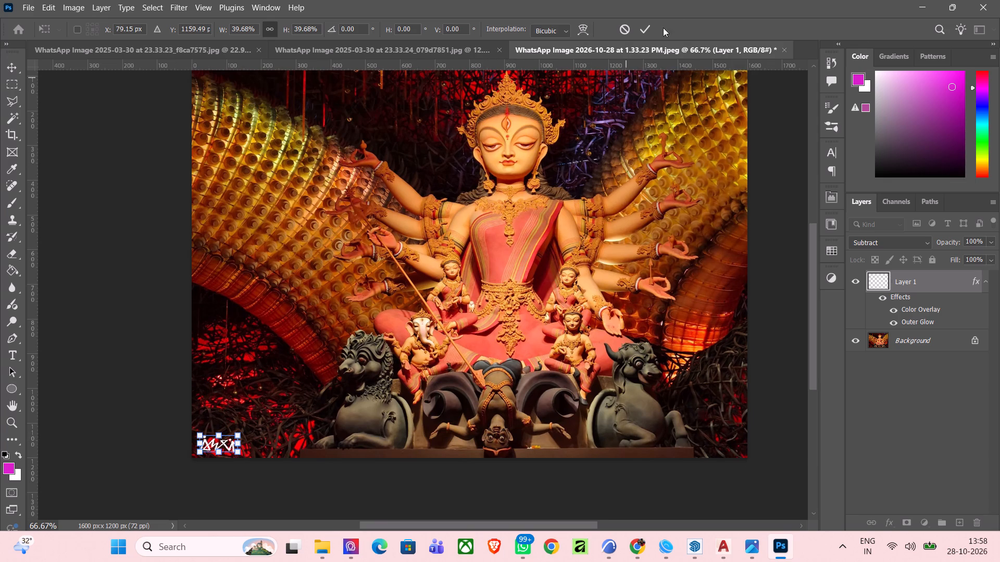
{"action": "left_click", "coordinate": [646, 27]}
{"action": "scroll", "coordinate": [390, 484], "scroll_direction": "down", "scroll_amount": 4}
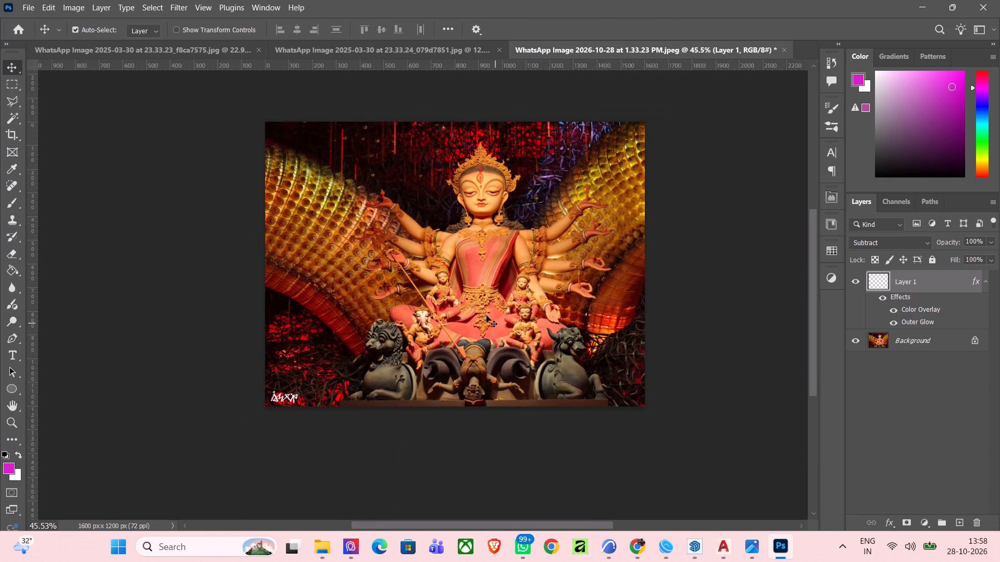
{"action": "scroll", "coordinate": [486, 314], "scroll_direction": "up", "scroll_amount": 1, "text": "ctrl"}
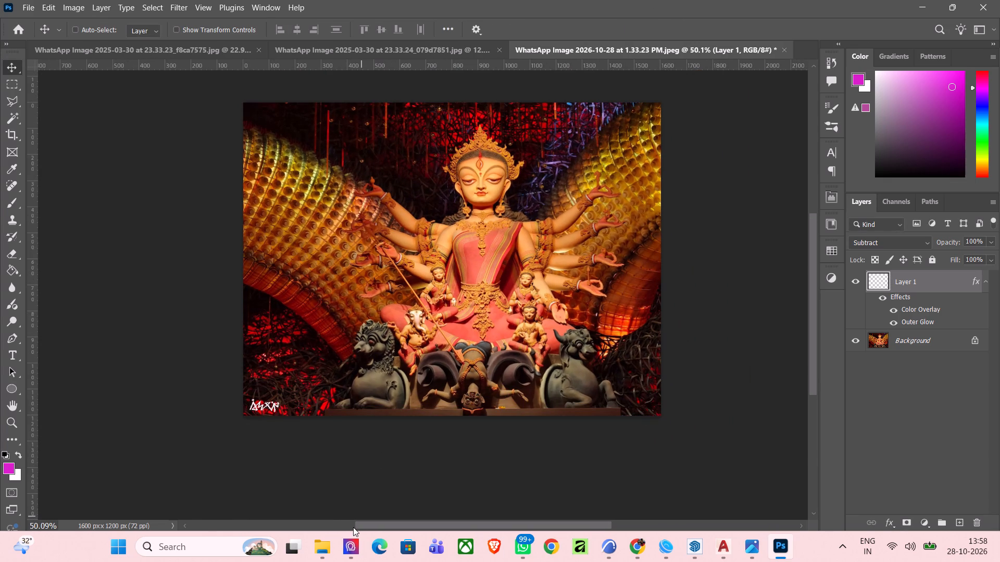
Open the photo WhatsApp Image 2026-10-28 at 1.33.24 PM from the pics folder in Photoshop.
{"action": "left_click", "coordinate": [364, 467]}
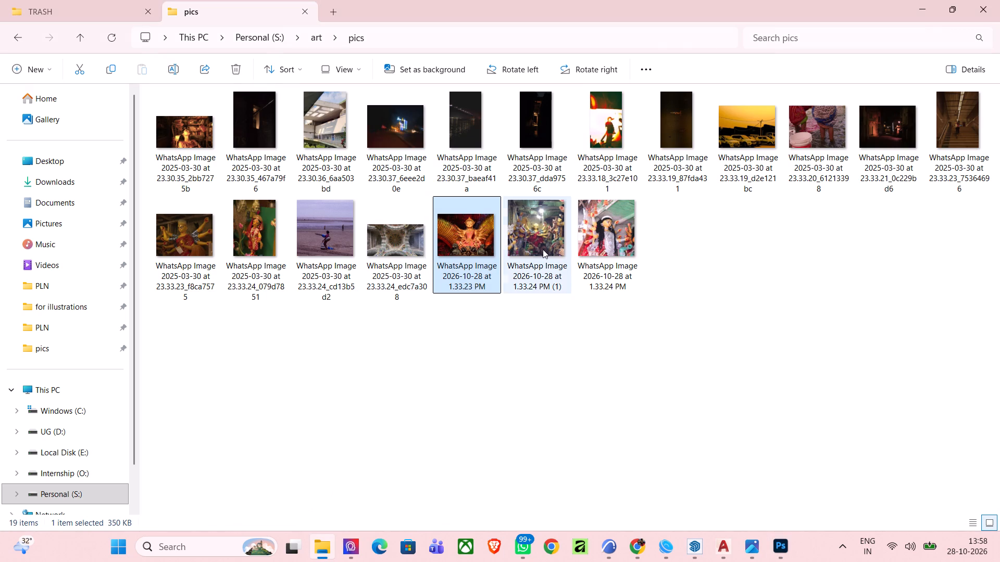
{"action": "right_click", "coordinate": [543, 248]}
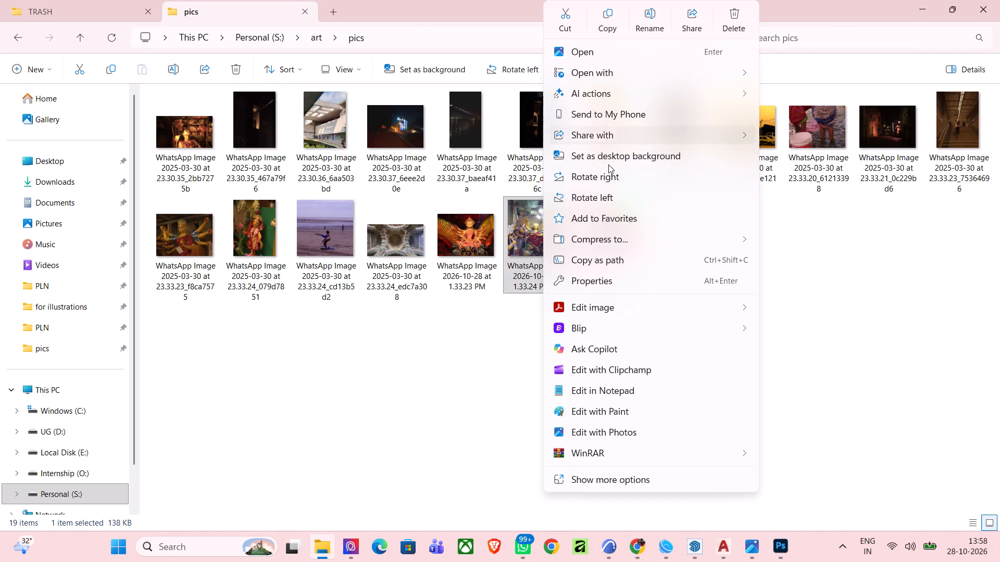
{"action": "left_click", "coordinate": [466, 329]}
{"action": "right_click", "coordinate": [606, 228]}
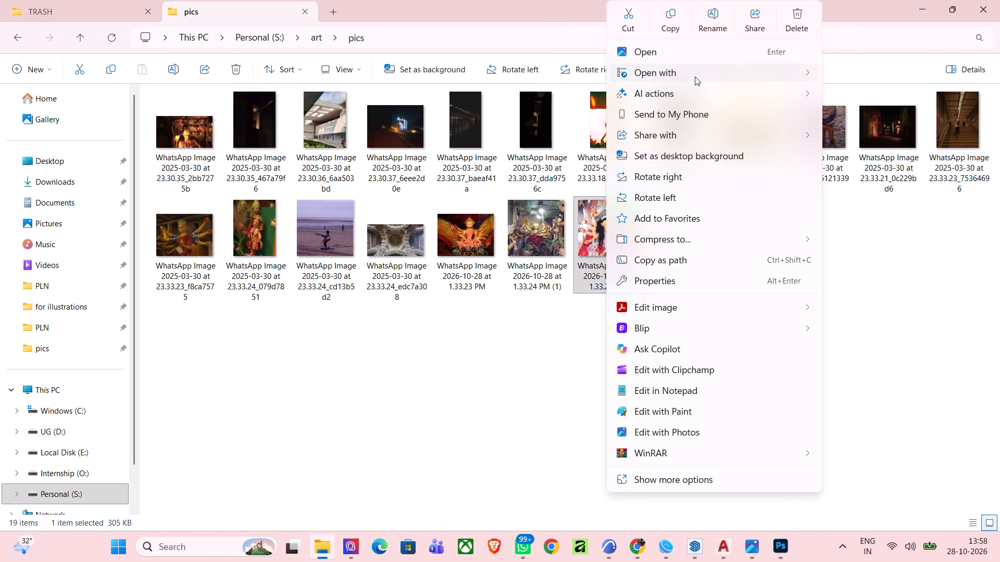
{"action": "left_click", "coordinate": [862, 87]}
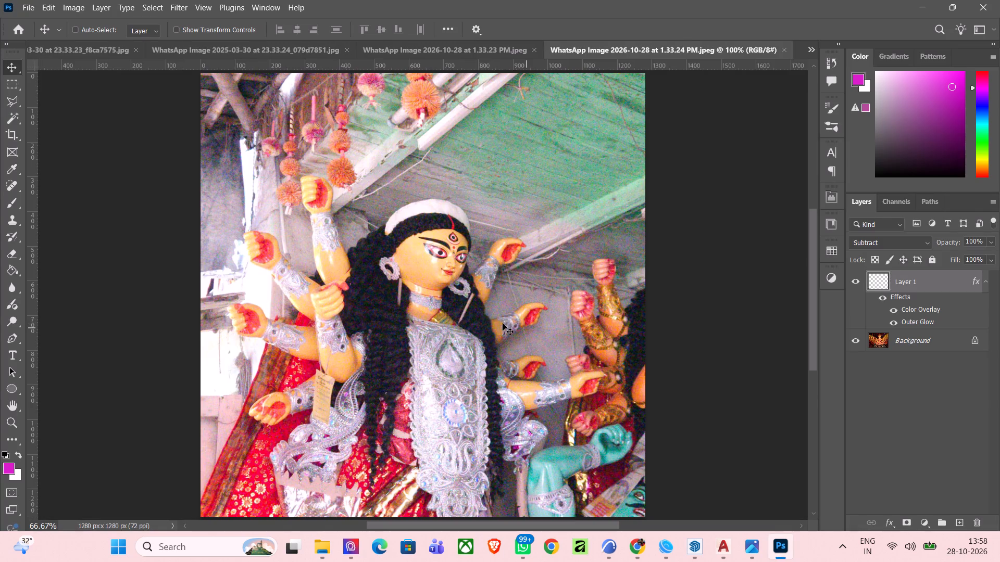
Paste the signature into the 1.33.24 PM photo, scale it to about 41%, and place it in the photo's lower-right corner.
{"action": "key", "text": "ctrl+v"}
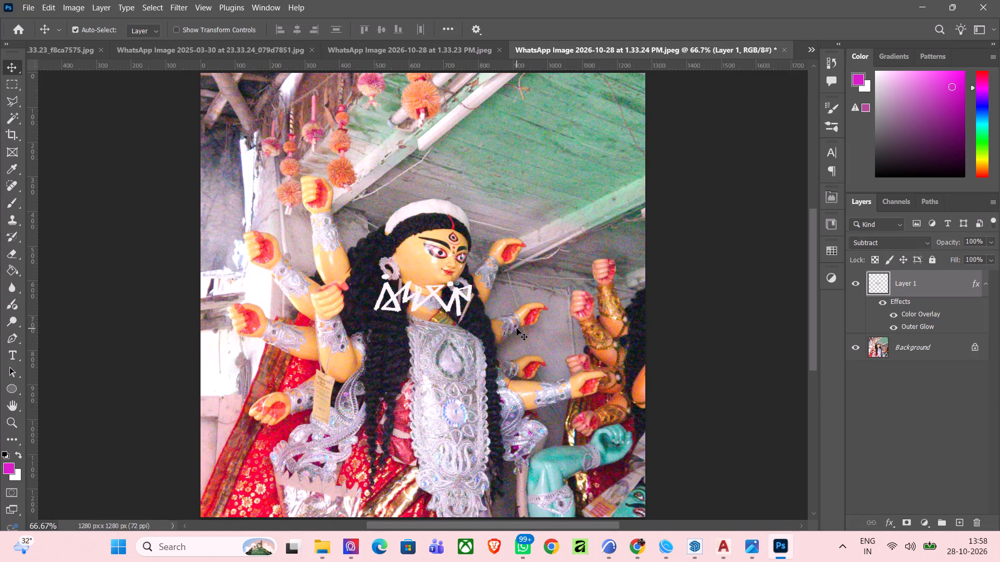
{"action": "key", "text": "ctrl+t"}
{"action": "left_click_drag", "start_coordinate": [416, 300], "coordinate": [567, 484]}
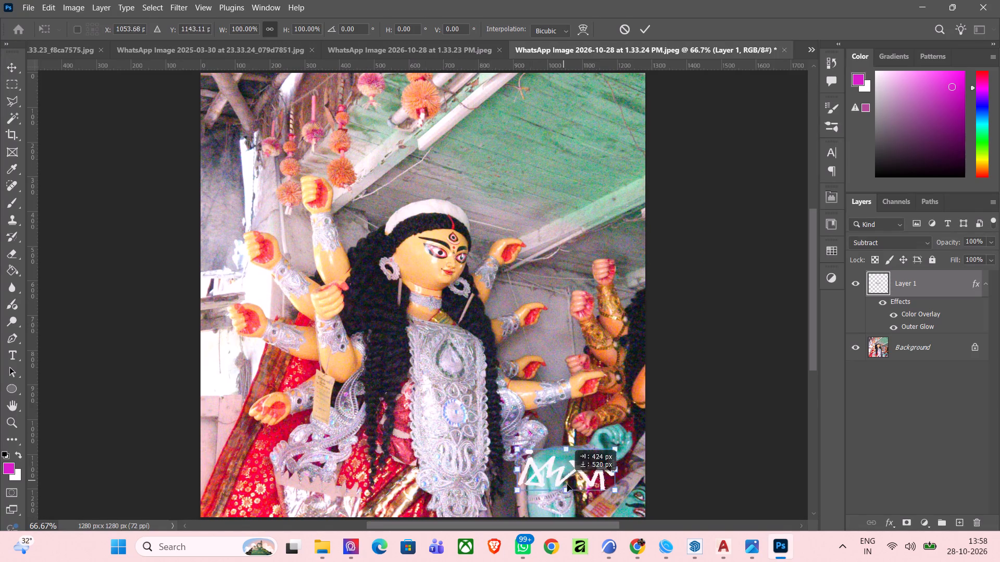
{"action": "left_click_drag", "start_coordinate": [567, 484], "coordinate": [590, 492]}
{"action": "left_click_drag", "start_coordinate": [551, 466], "coordinate": [587, 520]}
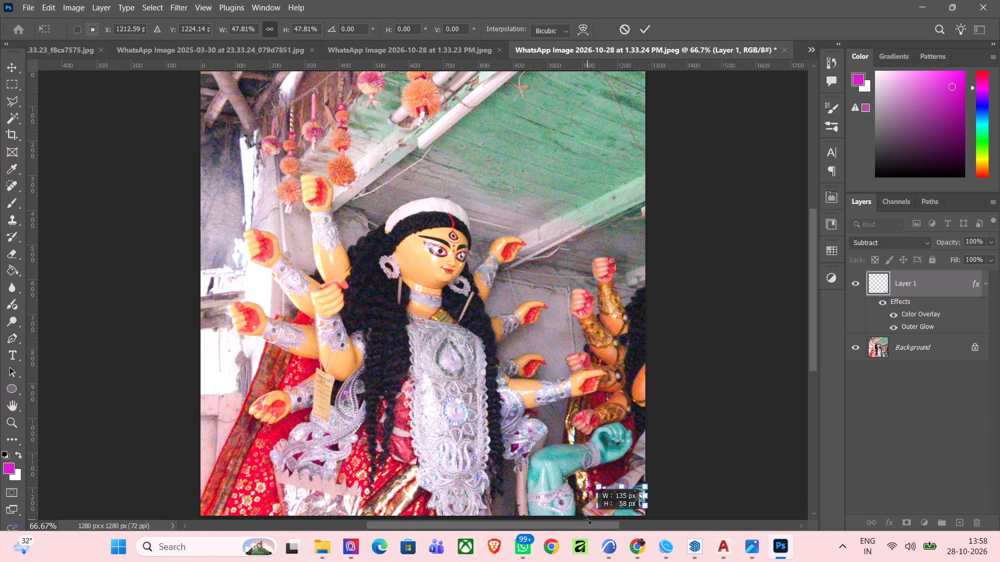
{"action": "left_click_drag", "start_coordinate": [587, 520], "coordinate": [592, 523]}
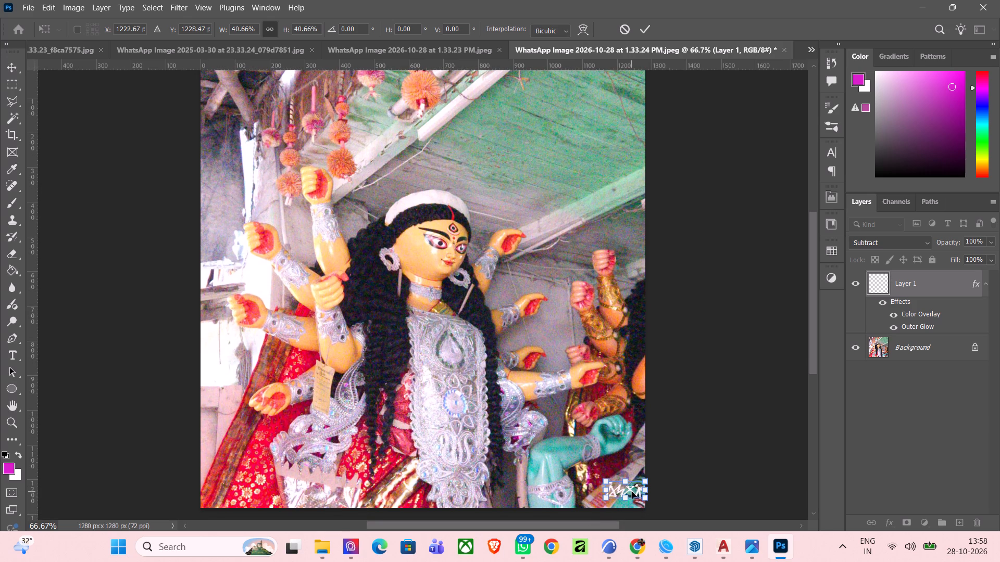
{"action": "left_click_drag", "start_coordinate": [634, 490], "coordinate": [623, 493]}
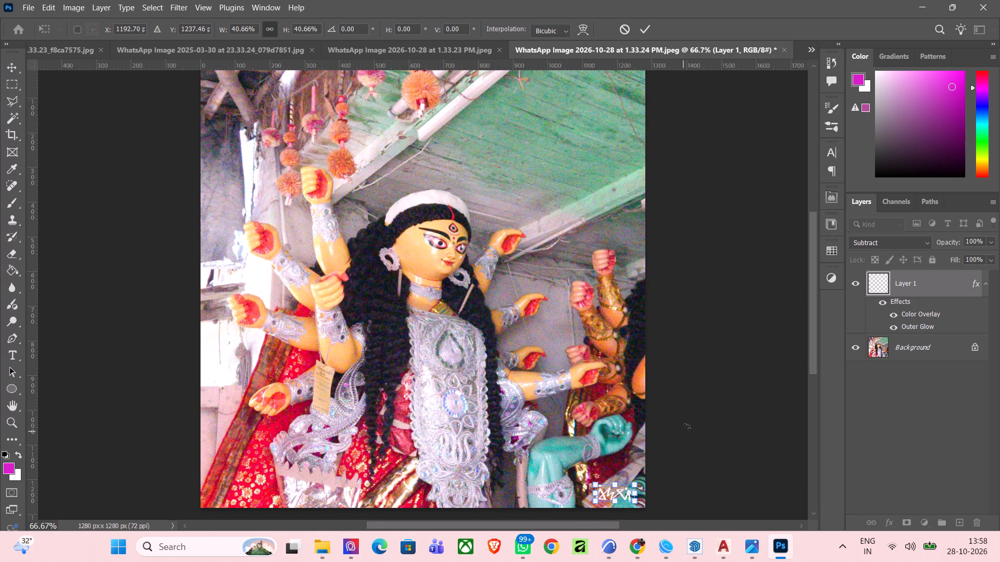
{"action": "left_click", "coordinate": [689, 424]}
{"action": "left_click", "coordinate": [648, 23]}
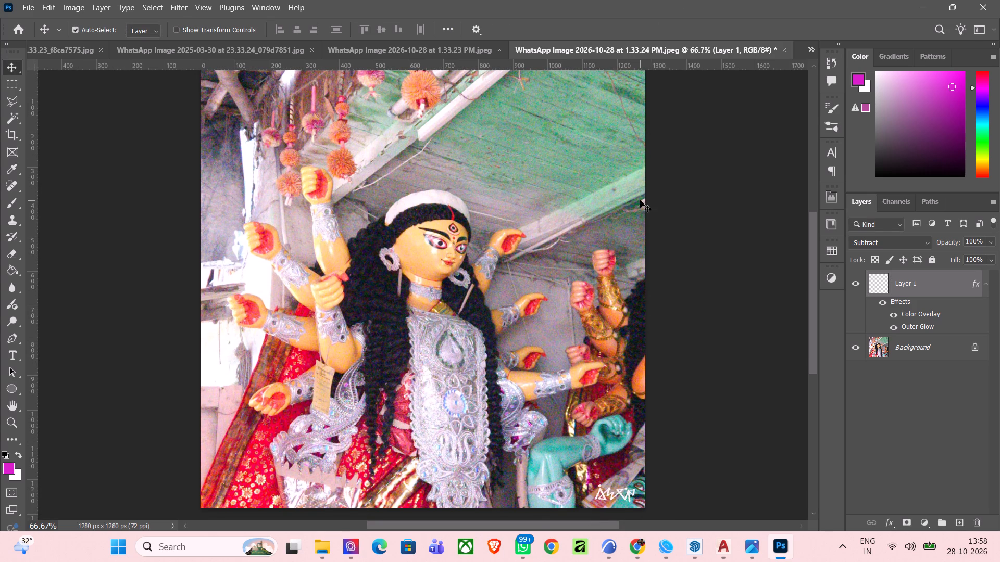
Move the signature watermark to the upper-right corner of the 1.33.24 PM photo, over the green ceiling, and check its placement.
{"action": "scroll", "coordinate": [640, 200], "scroll_direction": "down", "scroll_amount": 2, "text": "ctrl"}
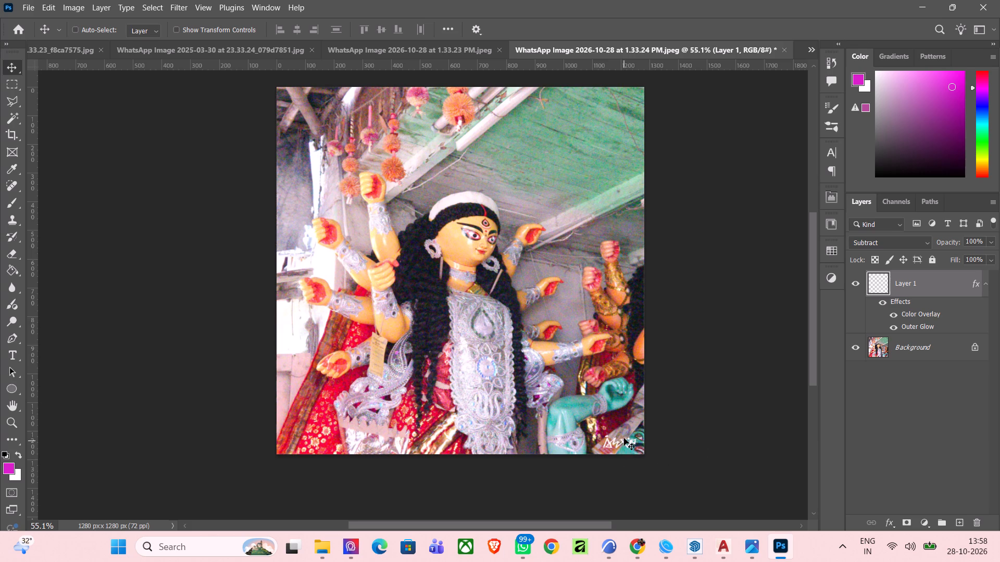
{"action": "left_click", "coordinate": [624, 438]}
{"action": "left_click", "coordinate": [618, 445]}
{"action": "left_click_drag", "start_coordinate": [620, 441], "coordinate": [614, 310]}
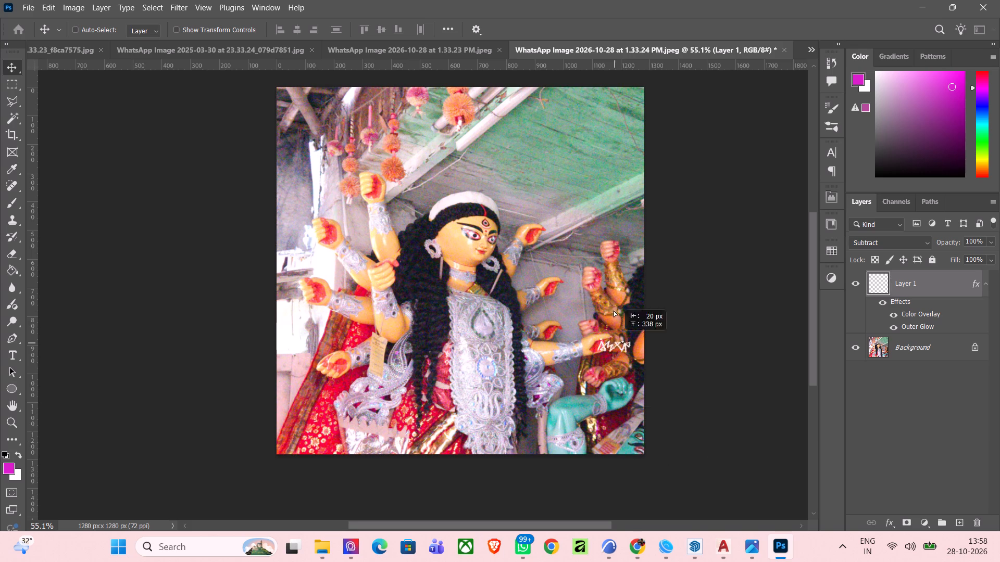
{"action": "left_click_drag", "start_coordinate": [614, 310], "coordinate": [622, 98]}
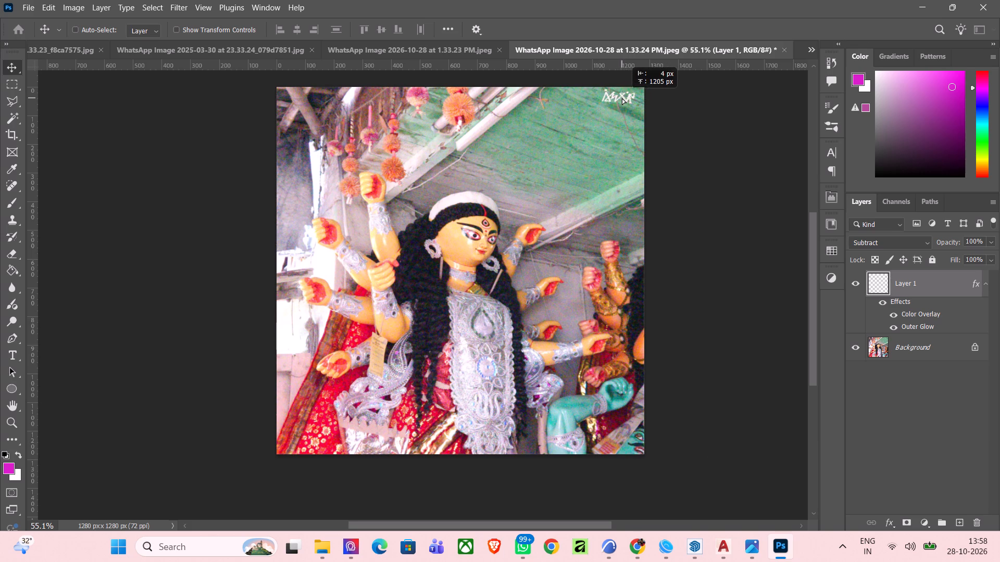
{"action": "left_click_drag", "start_coordinate": [622, 98], "coordinate": [619, 97]}
{"action": "left_click", "coordinate": [687, 135]}
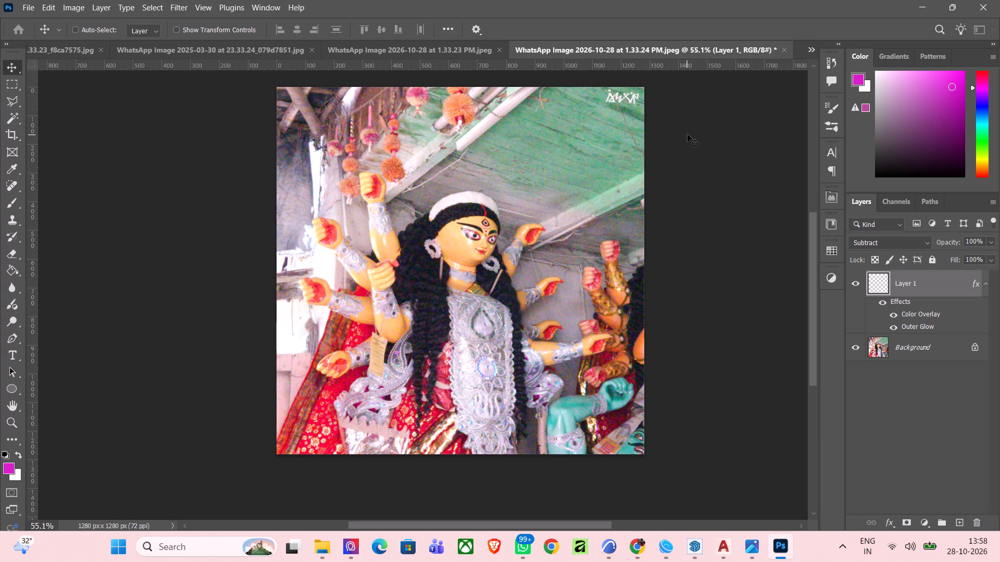
{"action": "scroll", "coordinate": [663, 282], "scroll_direction": "down", "scroll_amount": 3, "text": "ctrl"}
{"action": "scroll", "coordinate": [587, 145], "scroll_direction": "up", "scroll_amount": 8, "text": "ctrl"}
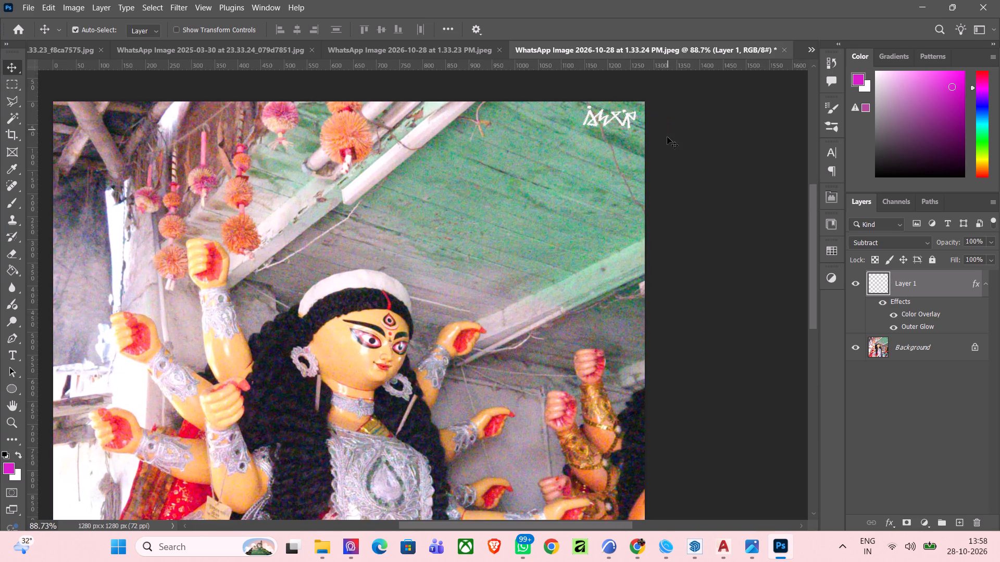
{"action": "scroll", "coordinate": [725, 215], "scroll_direction": "down", "scroll_amount": 6, "text": "ctrl"}
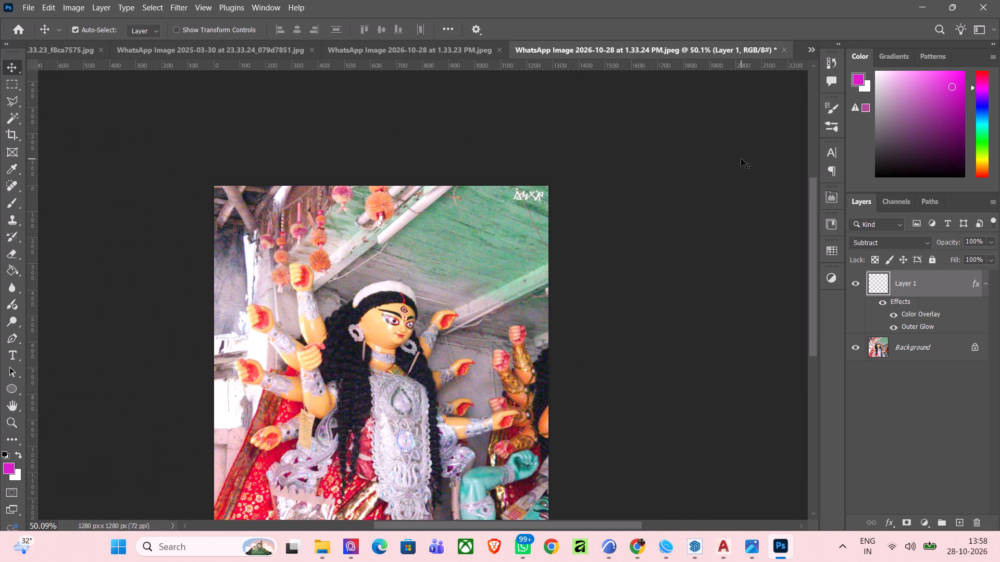
{"action": "scroll", "coordinate": [741, 159], "scroll_direction": "down", "scroll_amount": 2, "text": "ctrl"}
{"action": "scroll", "coordinate": [564, 433], "scroll_direction": "up", "scroll_amount": 2, "text": "ctrl"}
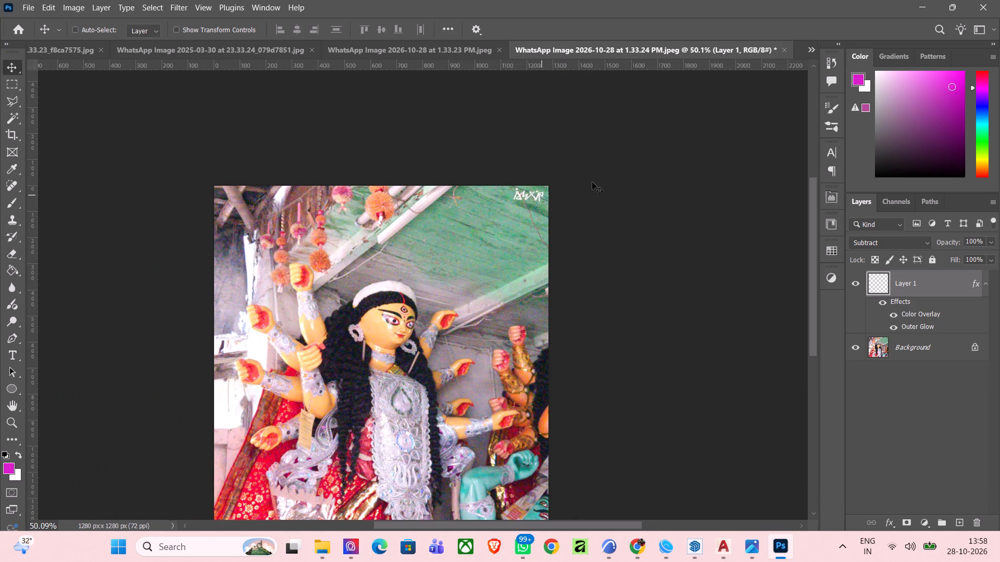
Nudge the signature watermark slightly down in the upper-right corner of the 1.33.24 PM photo.
{"action": "left_click", "coordinate": [534, 195]}
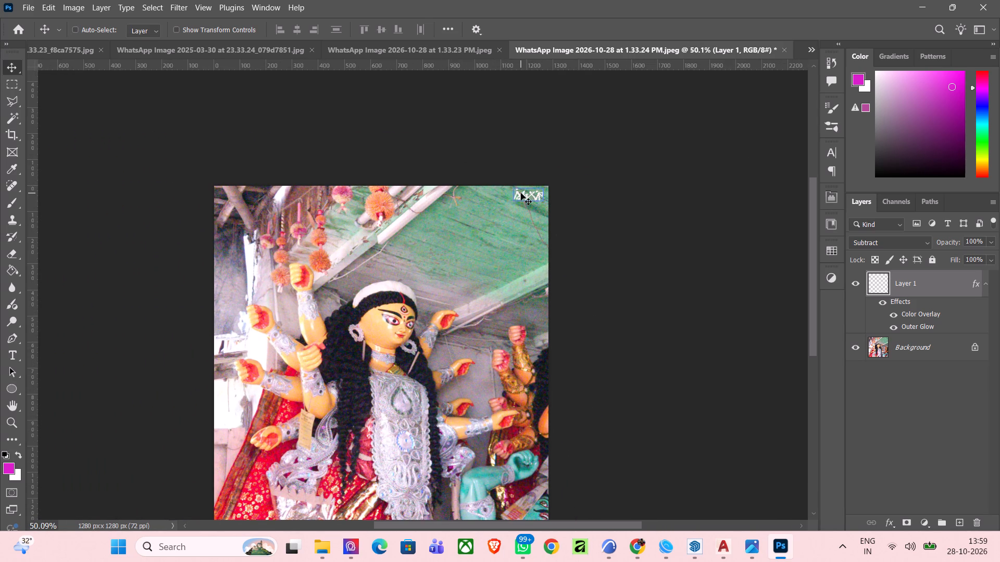
{"action": "left_click", "coordinate": [521, 193]}
{"action": "key", "text": "Down"}
{"action": "key", "text": "Down"}
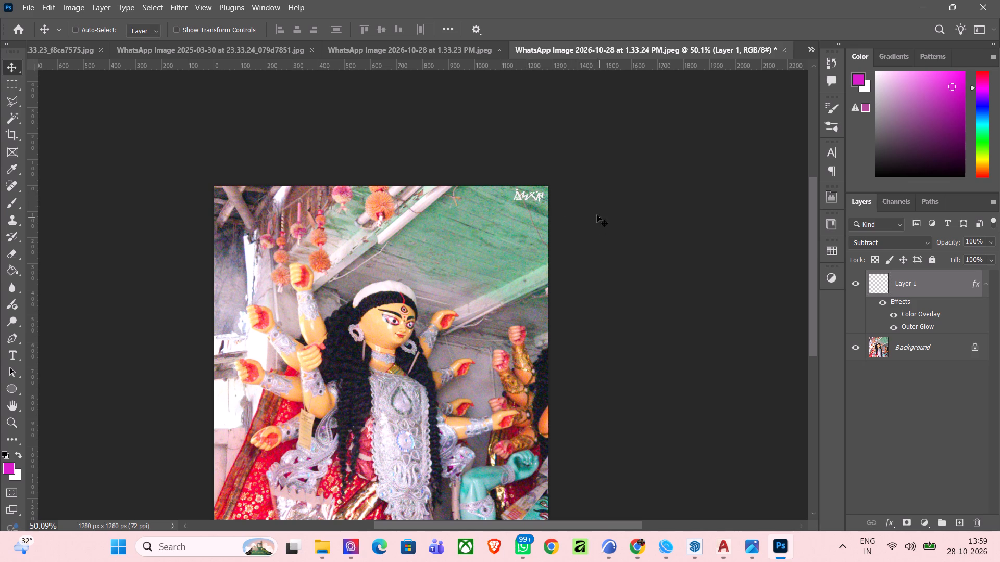
{"action": "left_click", "coordinate": [531, 192]}
{"action": "left_click", "coordinate": [532, 197]}
{"action": "scroll", "coordinate": [623, 145], "scroll_direction": "down", "scroll_amount": 4}
{"action": "scroll", "coordinate": [399, 427], "scroll_direction": "up", "scroll_amount": 2}
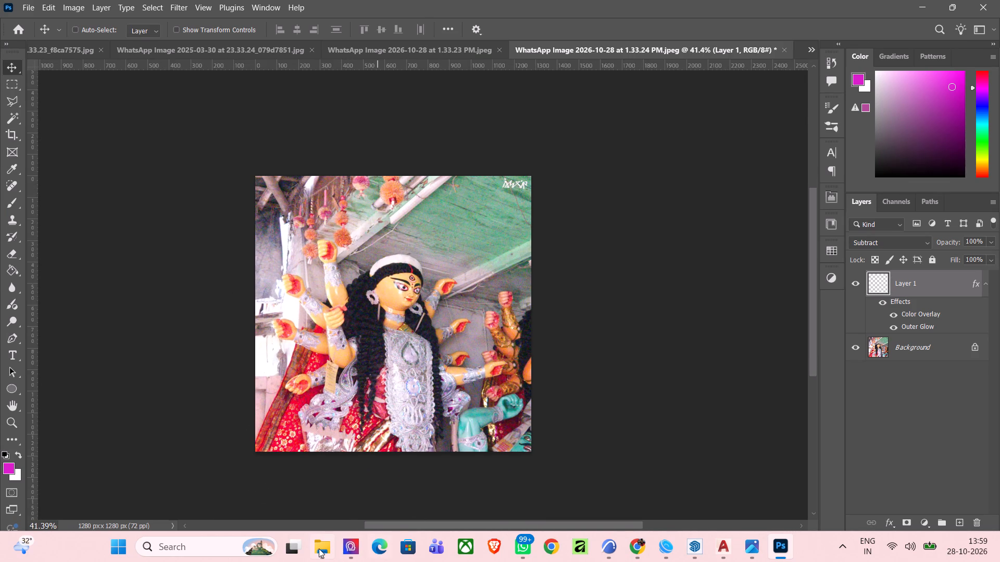
Switch to File Explorer and open the photo WhatsApp Image 2026-10-28 at 1.33.24 PM (1) in Photoshop.
{"action": "left_click", "coordinate": [319, 548]}
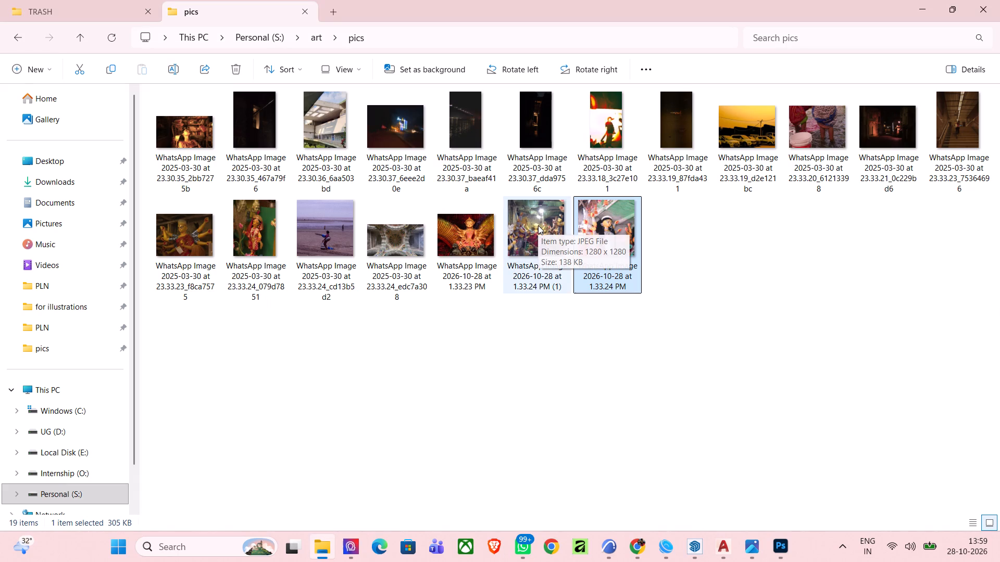
{"action": "right_click", "coordinate": [538, 225]}
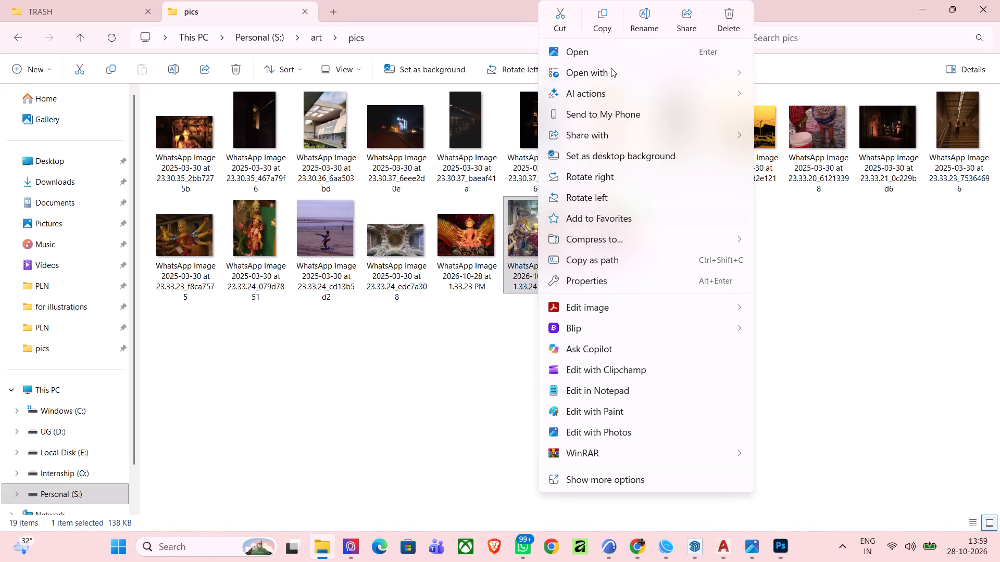
{"action": "left_click", "coordinate": [795, 95]}
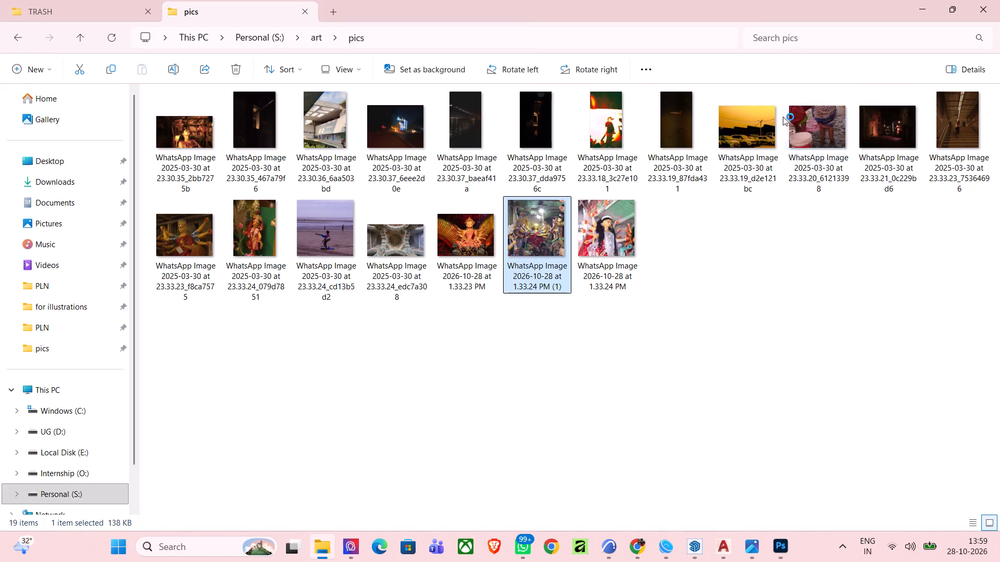
Paste the signature into the 1.33.24 PM (1) photo and scale it to about 36%.
{"action": "key", "text": "ctrl+v"}
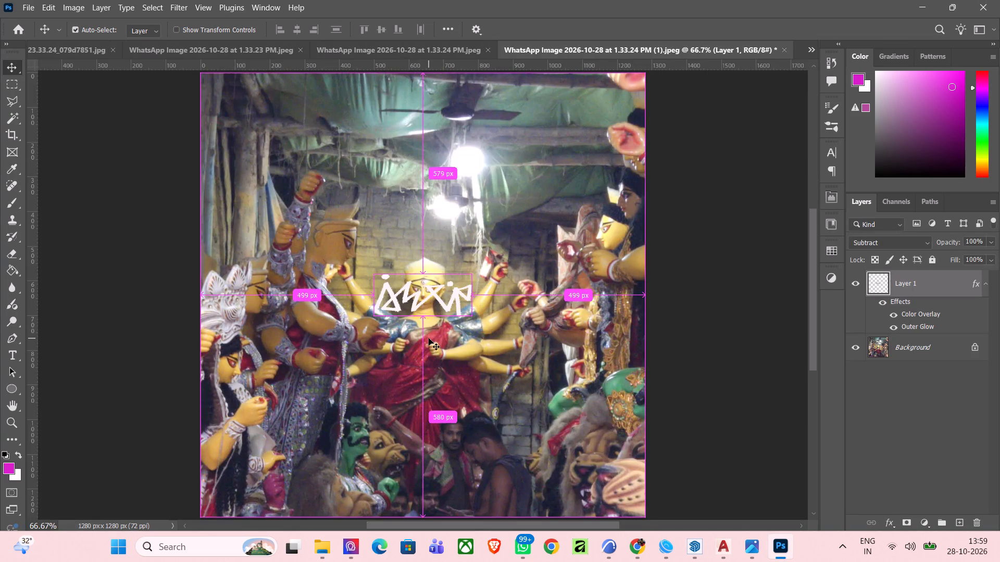
{"action": "left_click", "coordinate": [438, 303]}
{"action": "left_click", "coordinate": [456, 297]}
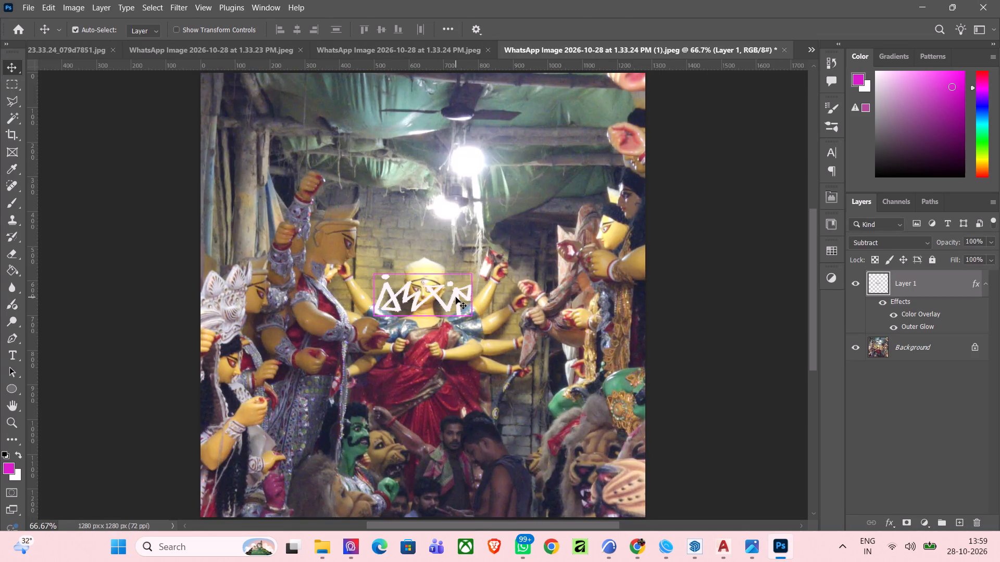
{"action": "key", "text": "ctrl+t"}
{"action": "left_click_drag", "start_coordinate": [471, 273], "coordinate": [423, 303]}
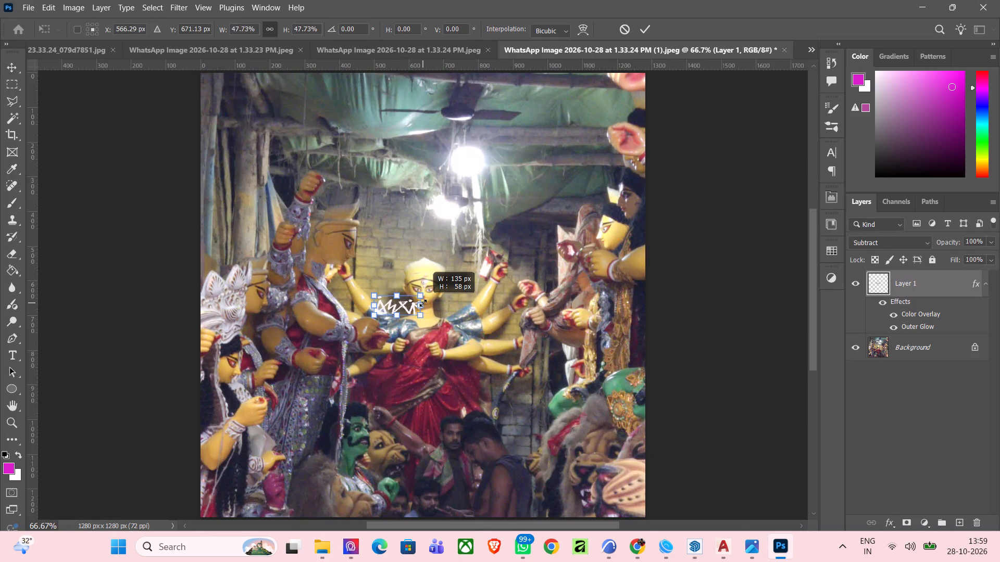
{"action": "left_click_drag", "start_coordinate": [423, 303], "coordinate": [420, 303]}
{"action": "left_click_drag", "start_coordinate": [418, 296], "coordinate": [415, 300]}
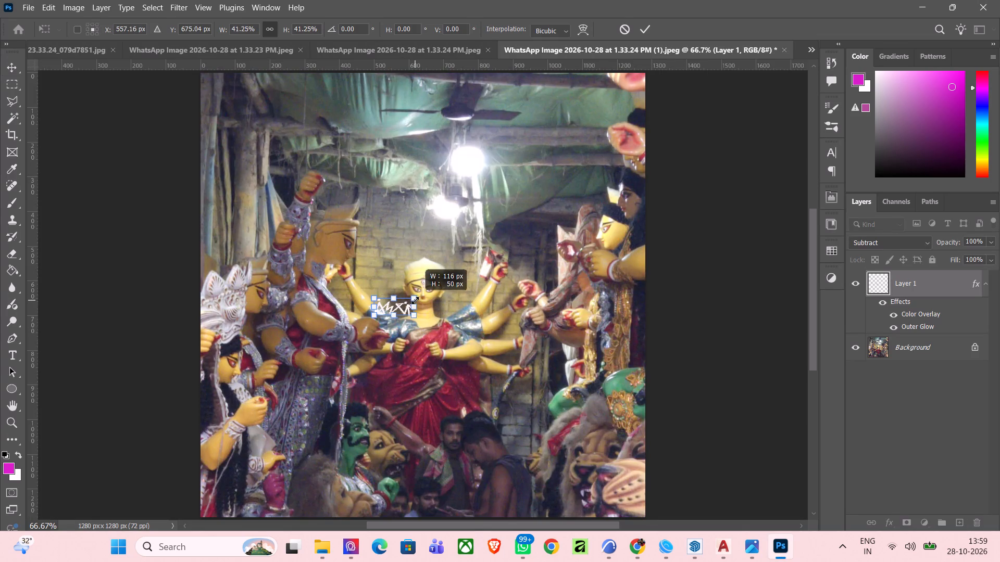
{"action": "left_click_drag", "start_coordinate": [415, 300], "coordinate": [411, 304]}
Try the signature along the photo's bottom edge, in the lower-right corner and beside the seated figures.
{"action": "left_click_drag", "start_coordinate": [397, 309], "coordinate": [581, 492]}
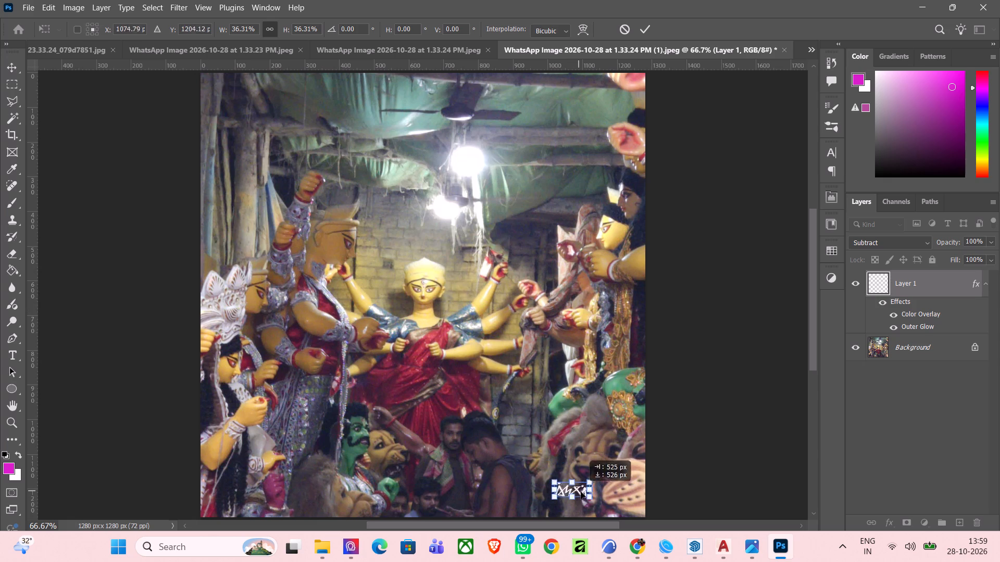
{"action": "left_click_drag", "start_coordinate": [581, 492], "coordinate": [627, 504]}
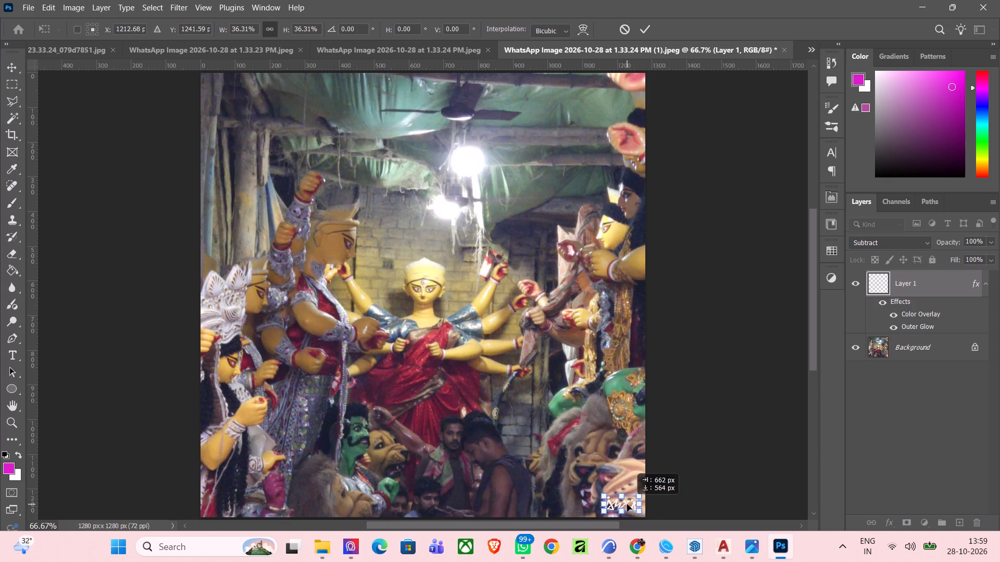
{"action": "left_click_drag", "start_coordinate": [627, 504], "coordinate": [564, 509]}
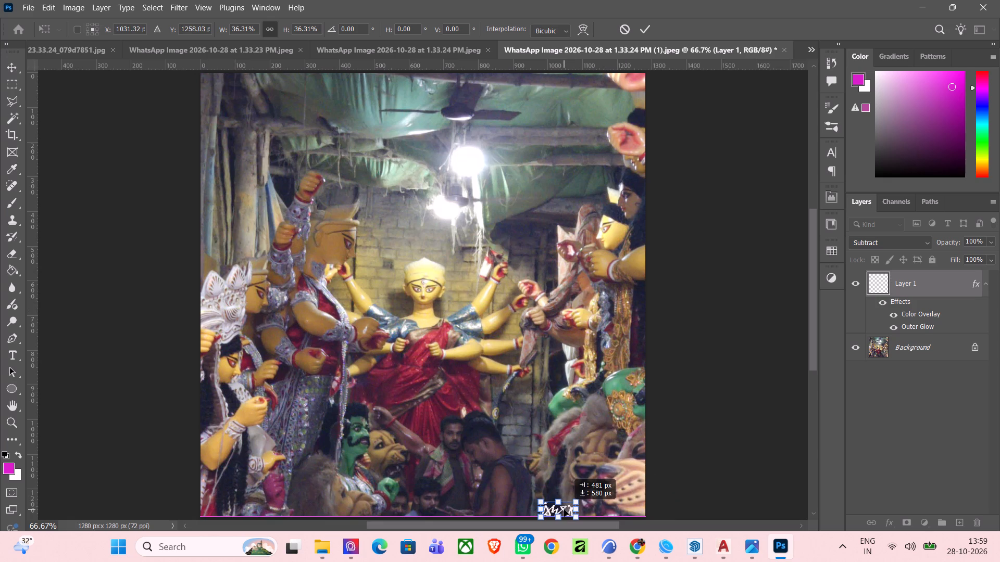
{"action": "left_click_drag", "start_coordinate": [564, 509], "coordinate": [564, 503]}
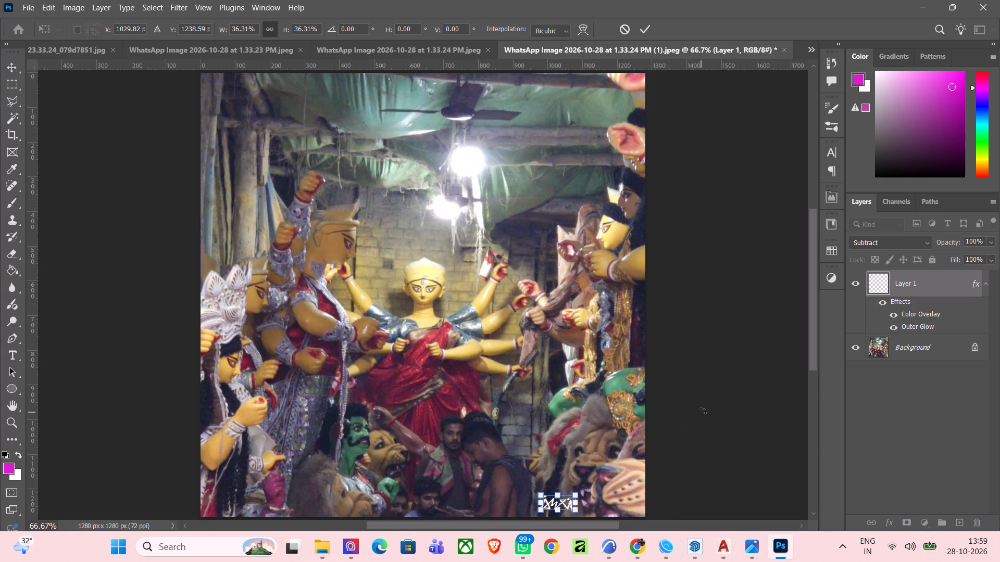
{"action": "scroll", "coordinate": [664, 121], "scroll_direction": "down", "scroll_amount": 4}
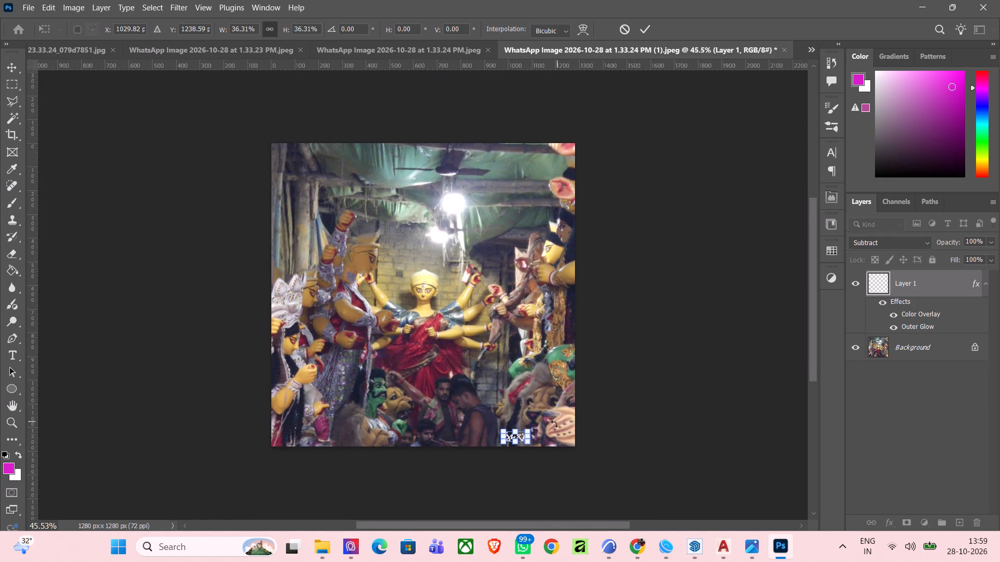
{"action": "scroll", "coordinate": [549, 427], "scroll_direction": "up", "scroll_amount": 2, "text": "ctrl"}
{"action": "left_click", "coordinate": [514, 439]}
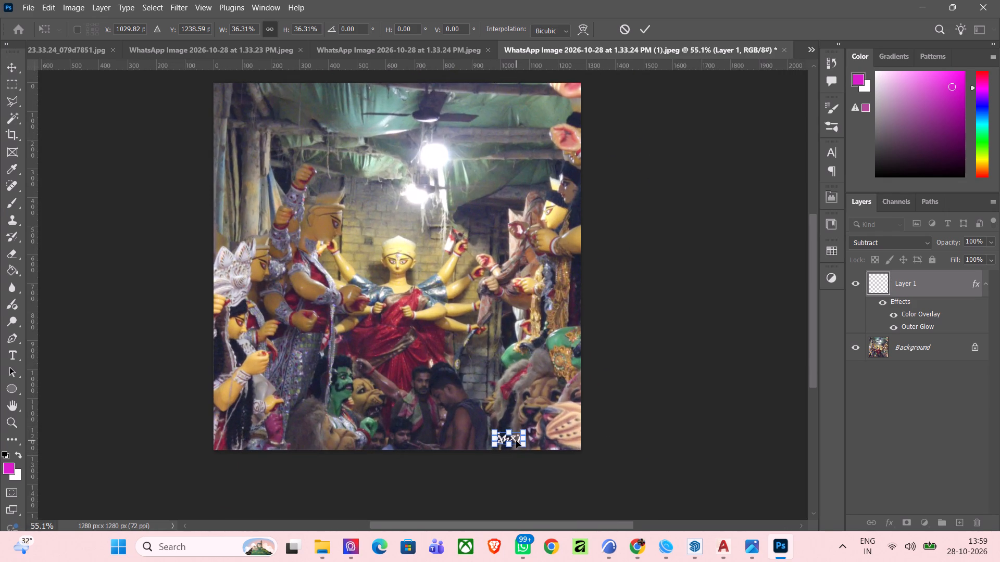
Move the signature to the photo's upper-left corner with a small margin from the edges, and apply the transform.
{"action": "left_click_drag", "start_coordinate": [516, 441], "coordinate": [237, 100]}
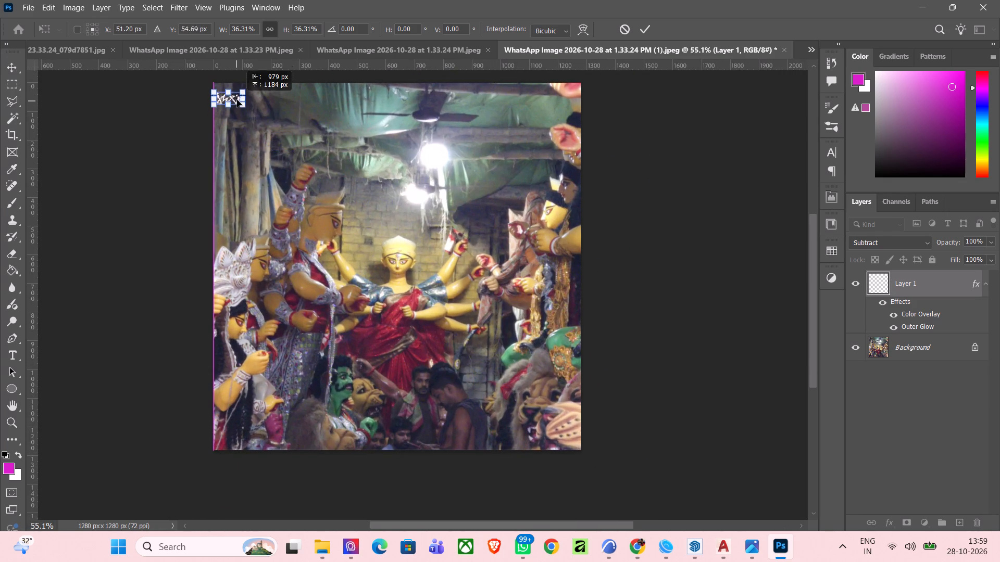
{"action": "left_click_drag", "start_coordinate": [237, 100], "coordinate": [242, 98]}
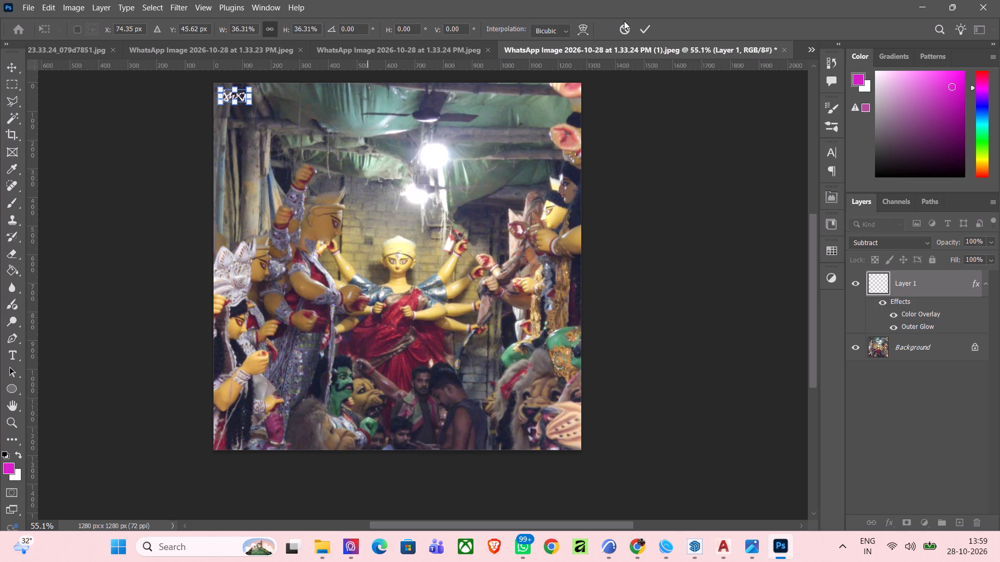
{"action": "left_click", "coordinate": [649, 28]}
{"action": "left_click", "coordinate": [685, 177]}
{"action": "scroll", "coordinate": [641, 353], "scroll_direction": "down", "scroll_amount": 3, "text": "ctrl"}
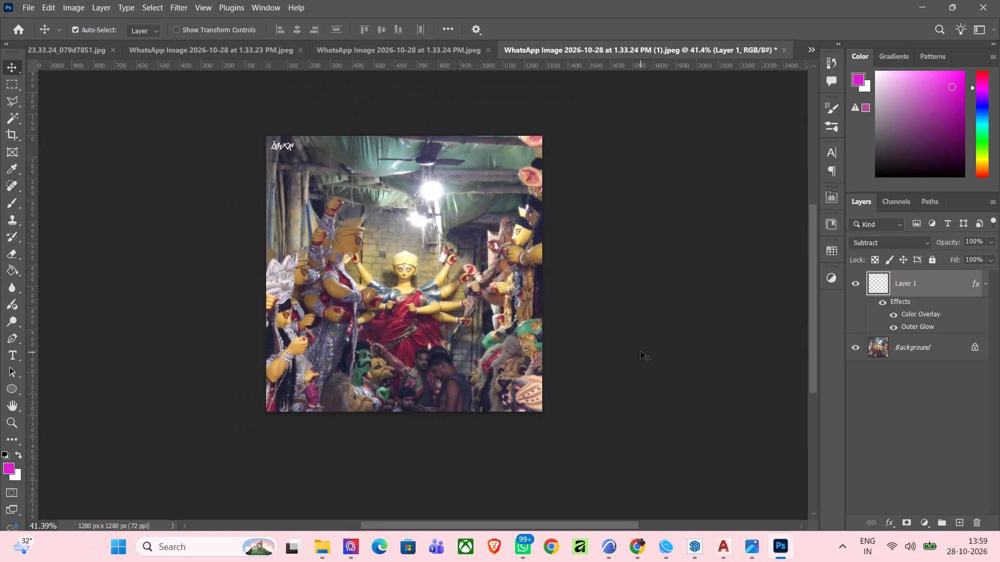
{"action": "scroll", "coordinate": [213, 207], "scroll_direction": "up", "scroll_amount": 2, "text": "ctrl"}
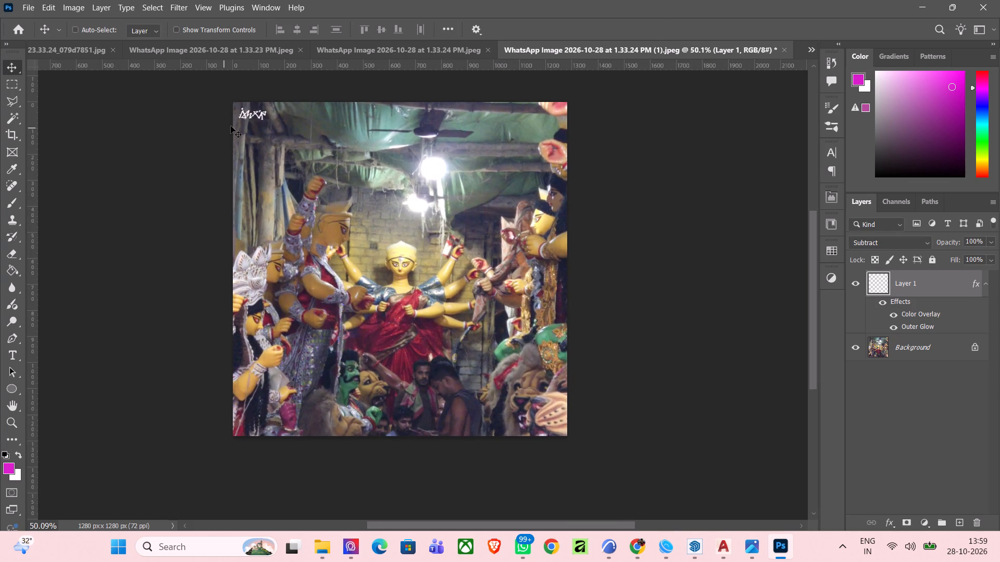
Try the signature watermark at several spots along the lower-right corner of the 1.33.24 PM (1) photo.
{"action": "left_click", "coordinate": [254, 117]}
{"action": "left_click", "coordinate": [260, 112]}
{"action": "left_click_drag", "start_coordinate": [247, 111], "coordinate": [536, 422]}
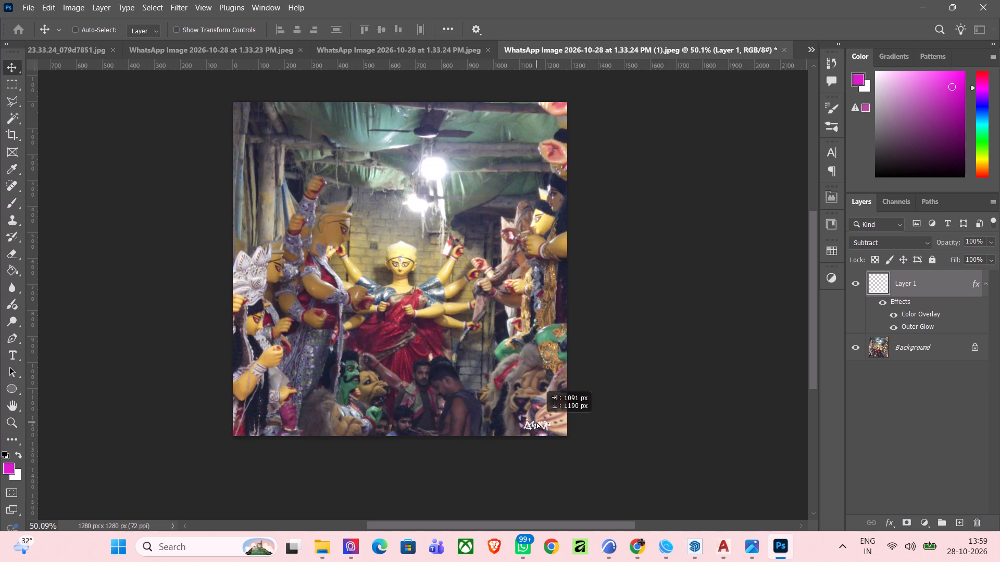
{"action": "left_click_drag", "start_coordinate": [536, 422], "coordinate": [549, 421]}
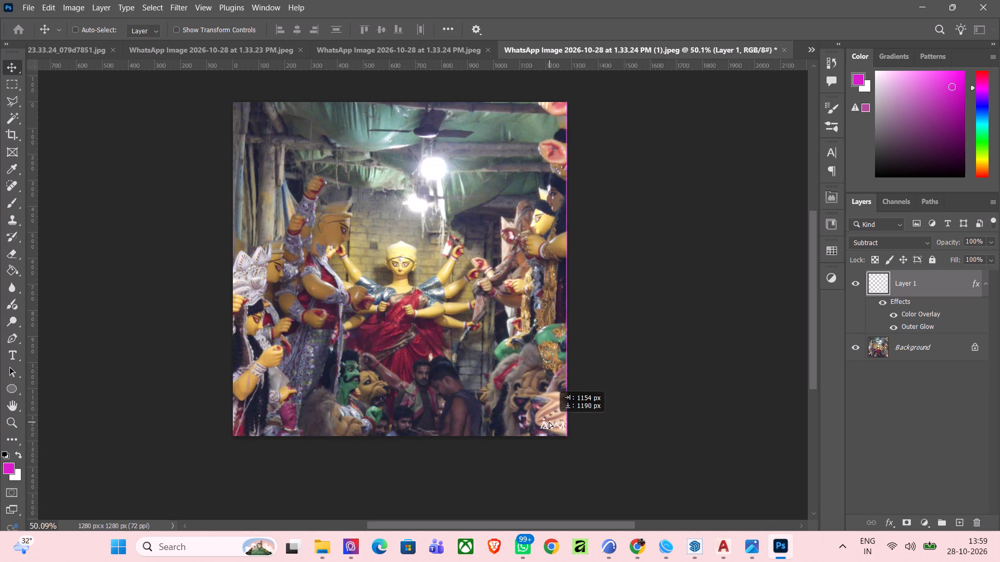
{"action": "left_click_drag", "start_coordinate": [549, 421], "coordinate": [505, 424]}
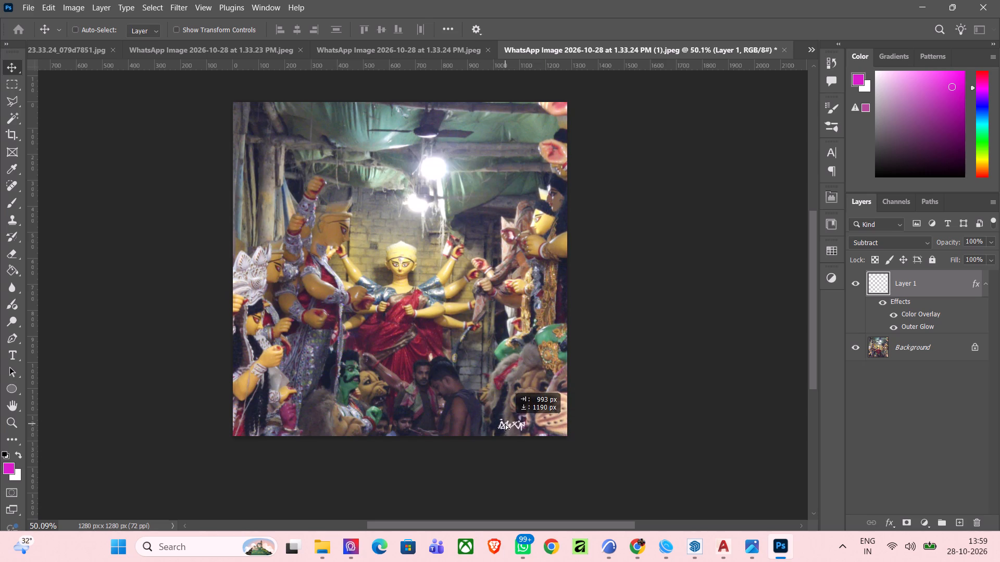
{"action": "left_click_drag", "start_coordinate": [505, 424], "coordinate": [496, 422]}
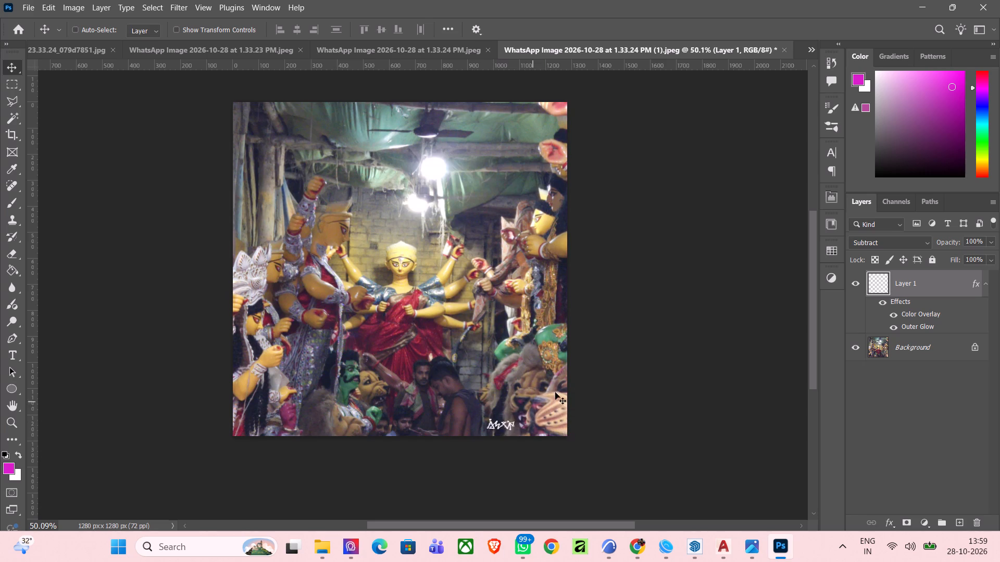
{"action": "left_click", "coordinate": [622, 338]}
Move the signature watermark to the lower-left corner of the 1.33.24 PM (1) photo, nudge it slightly up, and check its placement.
{"action": "left_click_drag", "start_coordinate": [505, 425], "coordinate": [257, 428]}
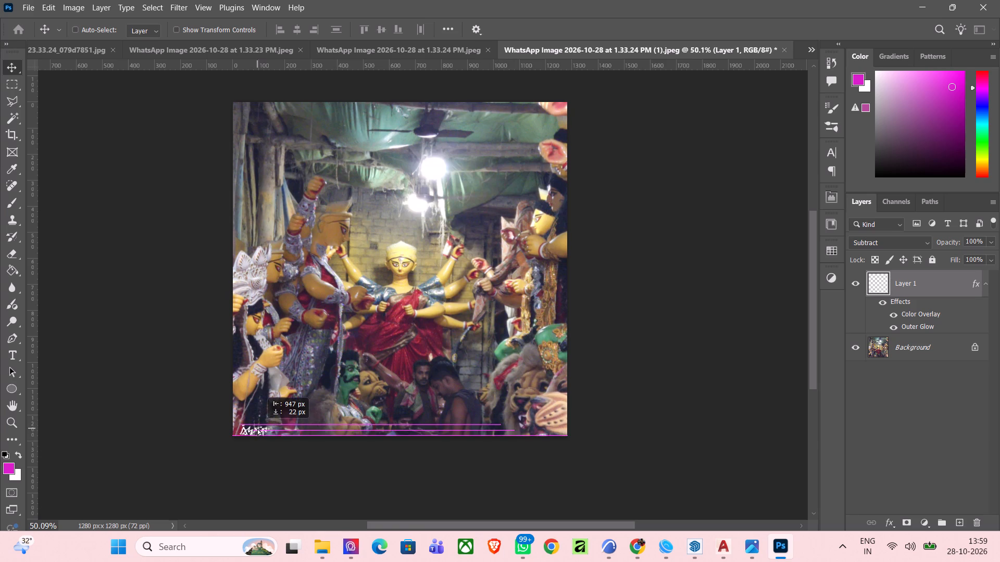
{"action": "left_click_drag", "start_coordinate": [257, 428], "coordinate": [256, 422]}
{"action": "scroll", "coordinate": [259, 425], "scroll_direction": "up", "scroll_amount": 4}
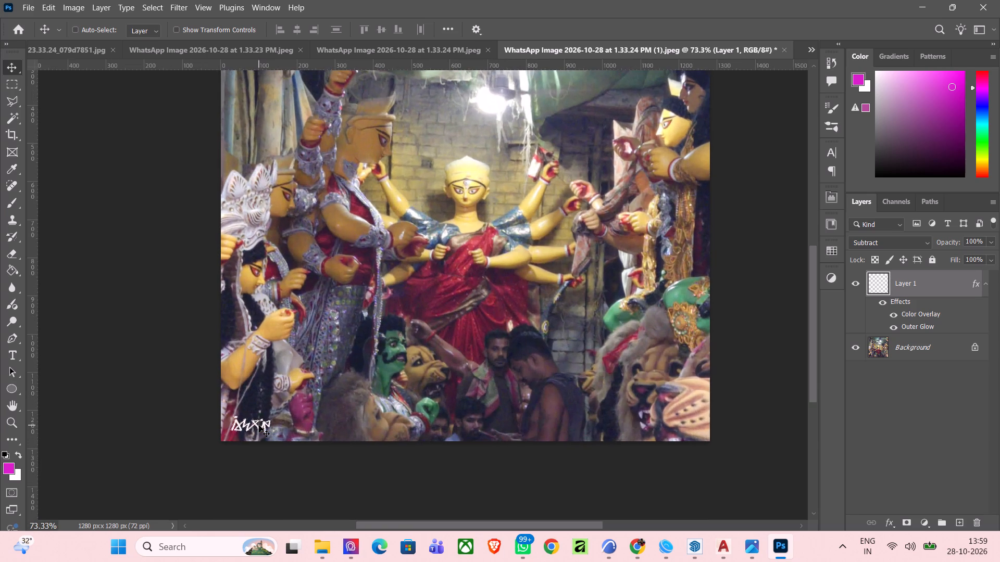
{"action": "left_click", "coordinate": [259, 425]}
{"action": "scroll", "coordinate": [280, 389], "scroll_direction": "down", "scroll_amount": 7}
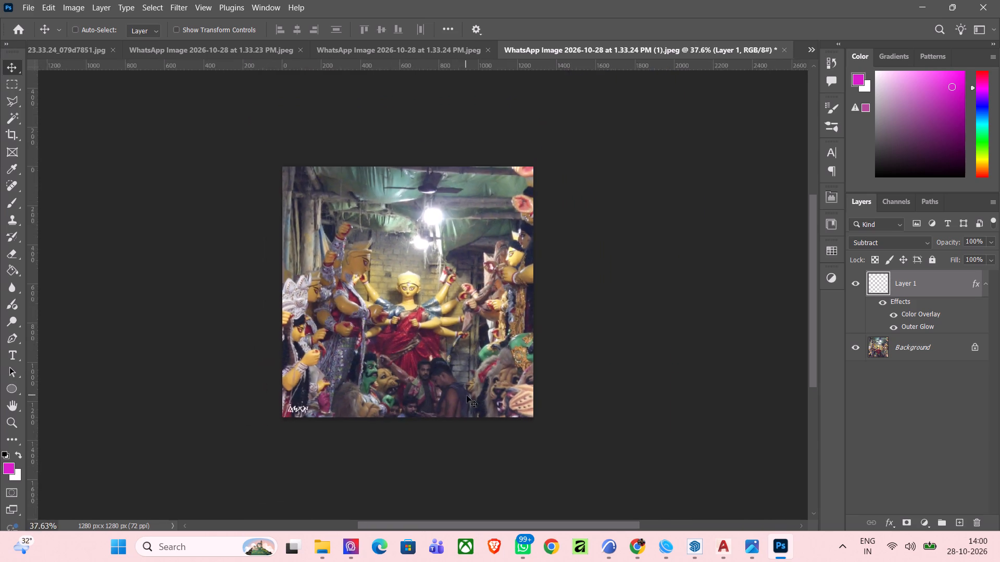
{"action": "scroll", "coordinate": [467, 395], "scroll_direction": "down", "scroll_amount": 2}
{"action": "scroll", "coordinate": [286, 406], "scroll_direction": "up", "scroll_amount": 4}
{"action": "scroll", "coordinate": [337, 439], "scroll_direction": "up", "scroll_amount": 1}
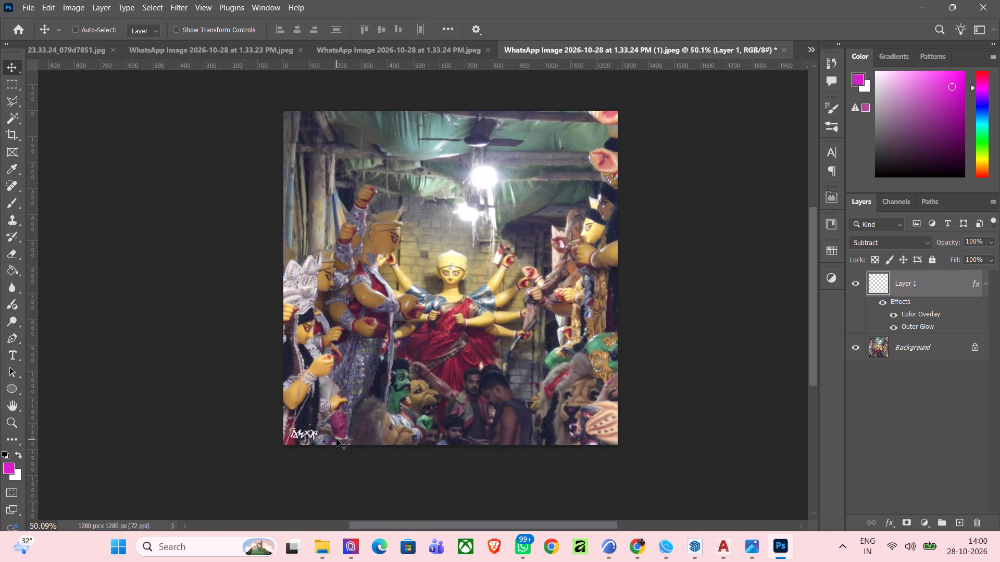
{"action": "scroll", "coordinate": [290, 428], "scroll_direction": "up", "scroll_amount": 2}
{"action": "left_click", "coordinate": [308, 434]}
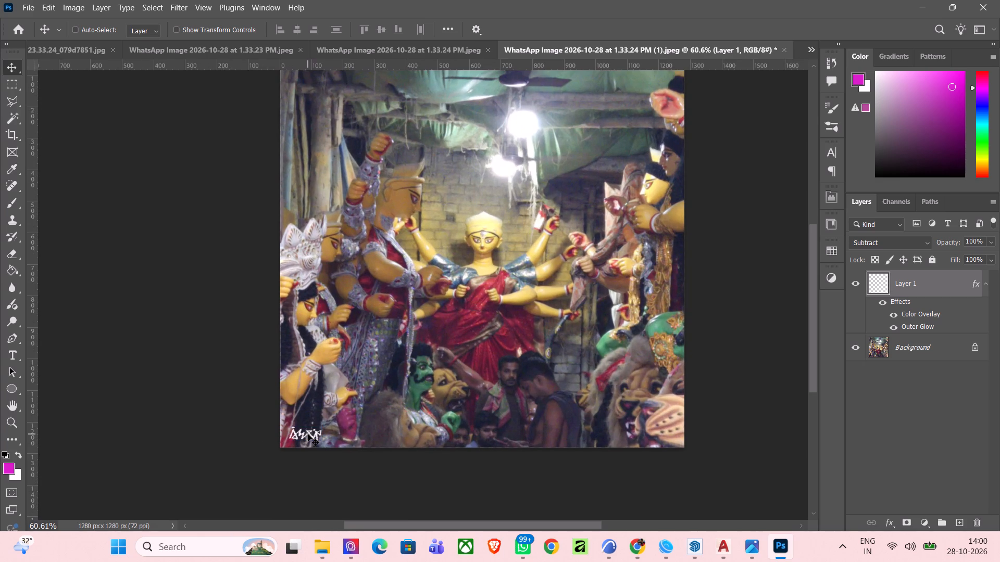
{"action": "left_click", "coordinate": [297, 439]}
{"action": "left_click", "coordinate": [297, 438]}
{"action": "scroll", "coordinate": [440, 402], "scroll_direction": "down", "scroll_amount": 4}
Switch to the 23.33.24_079d7851 photo to view its watermark.
{"action": "right_click_drag", "start_coordinate": [526, 182], "coordinate": [526, 202]}
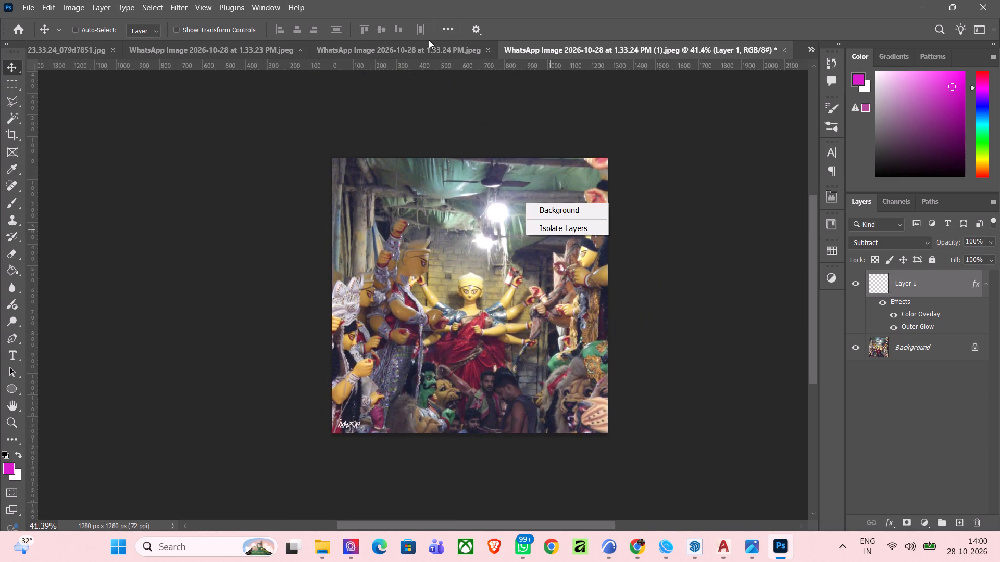
{"action": "left_click", "coordinate": [413, 52]}
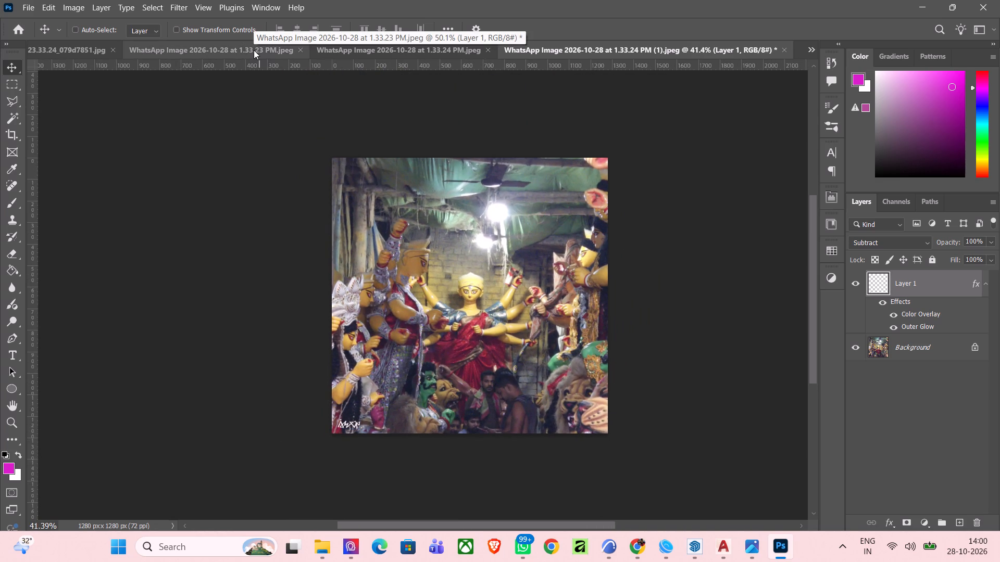
{"action": "left_click", "coordinate": [689, 53]}
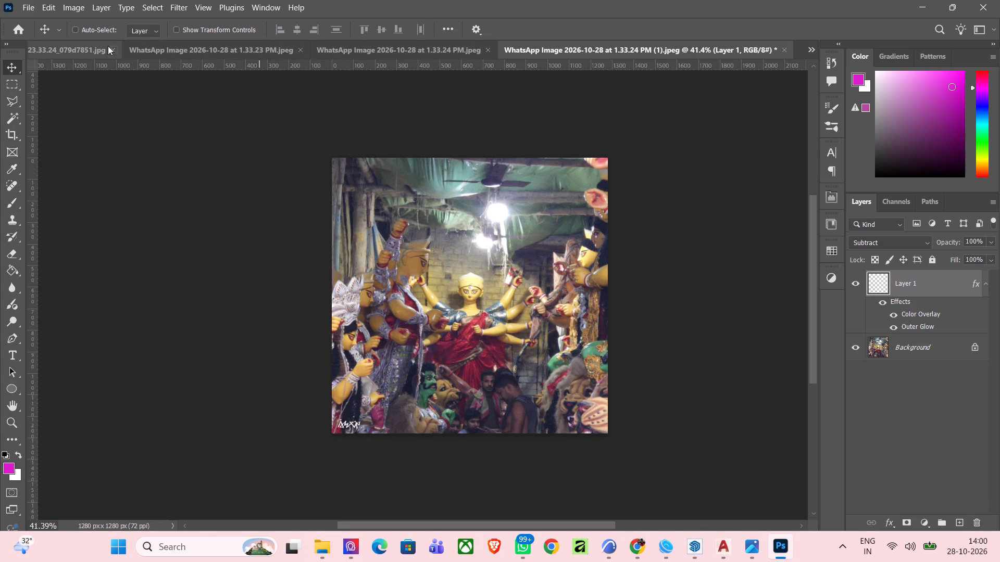
{"action": "left_click", "coordinate": [83, 48]}
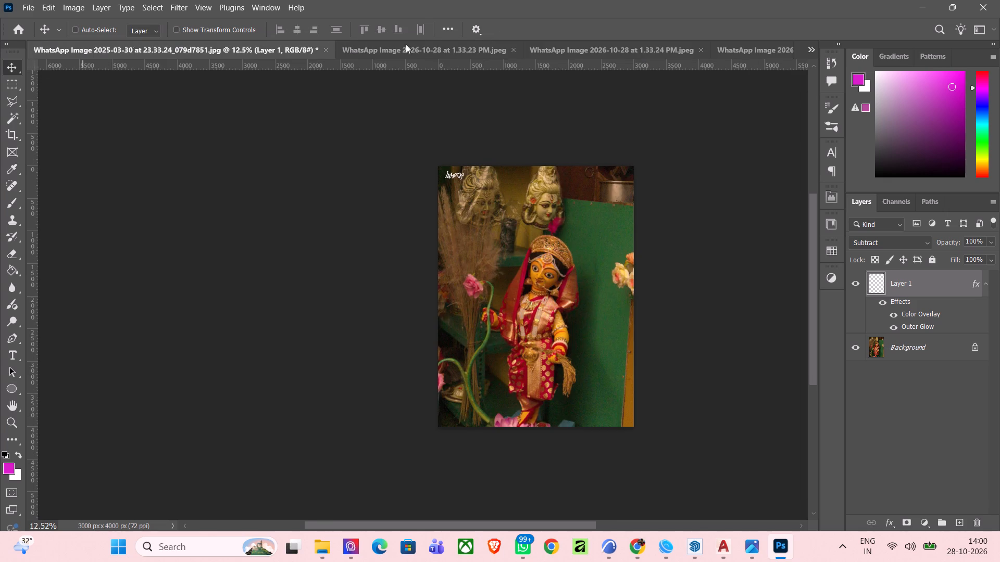
{"action": "left_click", "coordinate": [155, 49]}
Set up a multi-page PDF Presentation with all open files added as source files.
{"action": "left_click", "coordinate": [27, 7]}
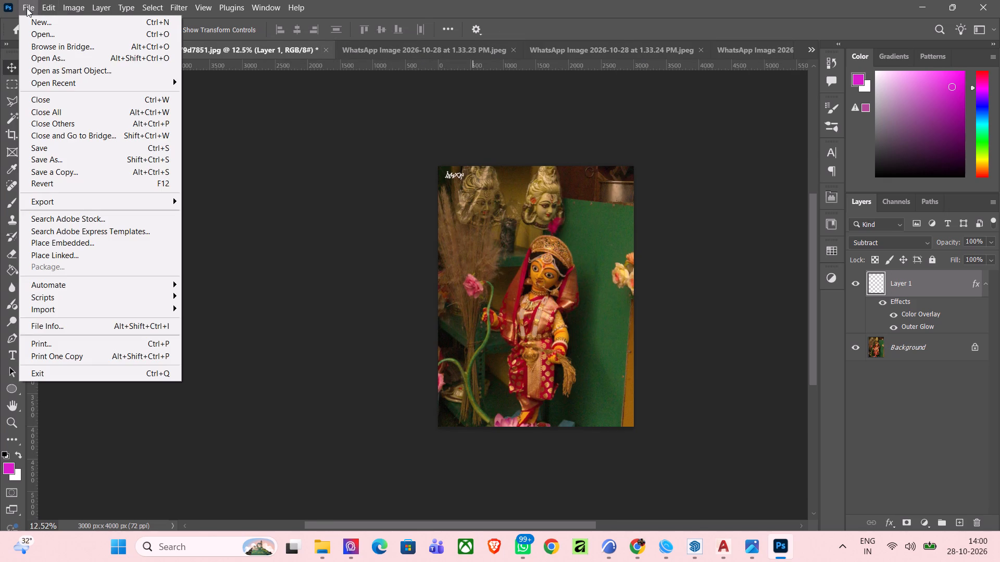
{"action": "left_click", "coordinate": [65, 284]}
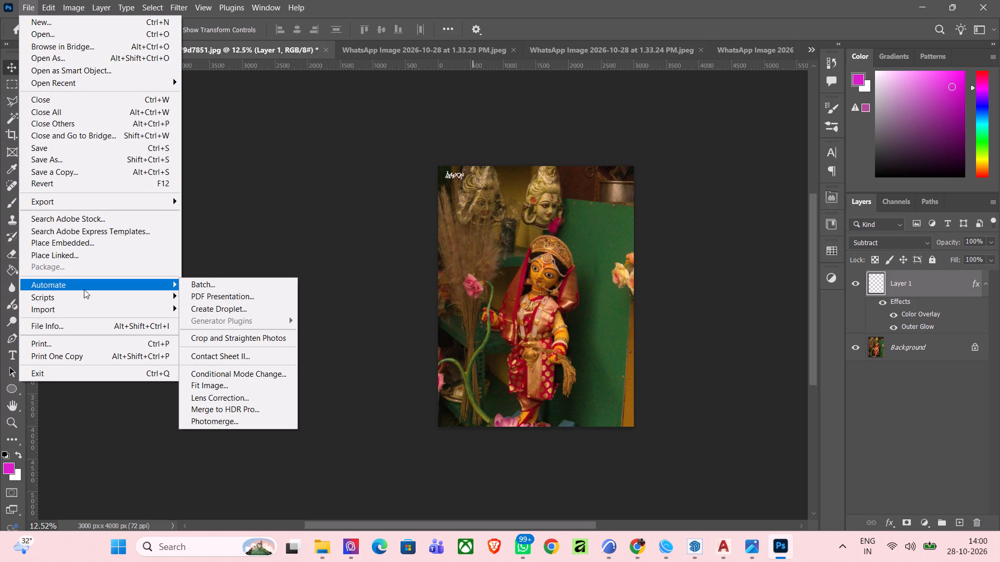
{"action": "left_click", "coordinate": [194, 294]}
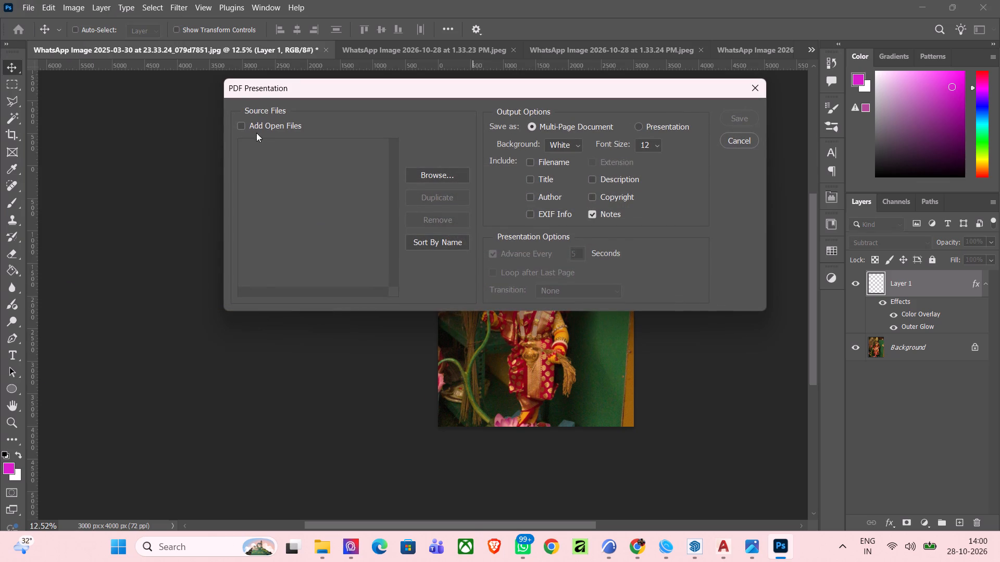
{"action": "left_click", "coordinate": [236, 122]}
{"action": "left_click", "coordinate": [241, 121]}
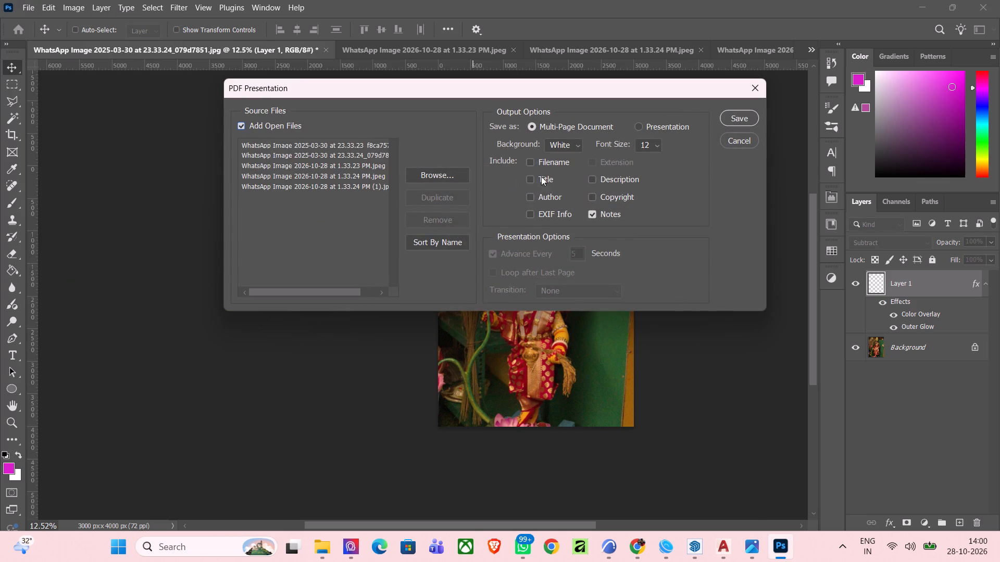
Name the PDF presentation PHOTOS BY seoti and save it to the TRASH folder on the Desktop.
{"action": "left_click", "coordinate": [735, 117]}
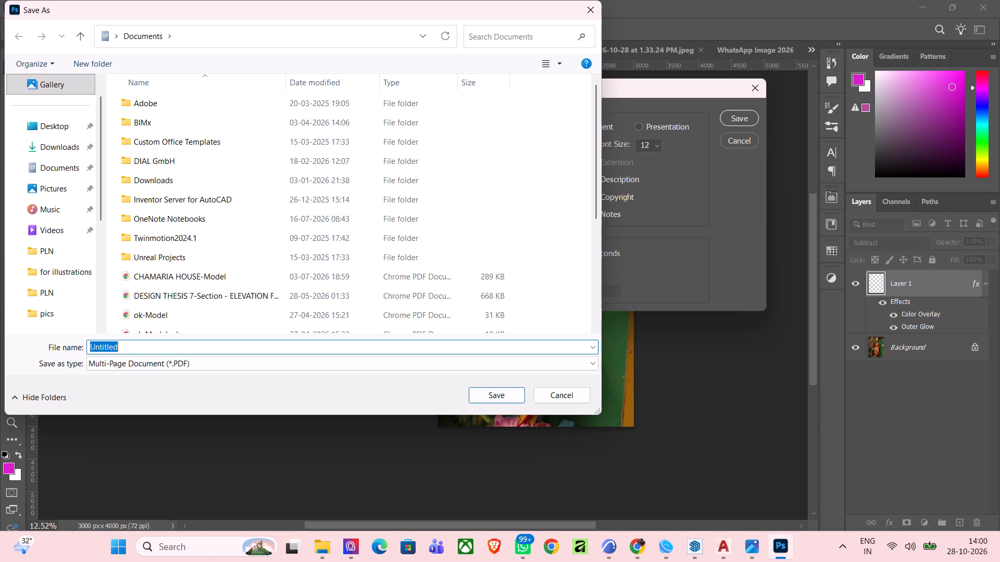
{"action": "type", "text": "PHOTOS"}
{"action": "key", "text": "space"}
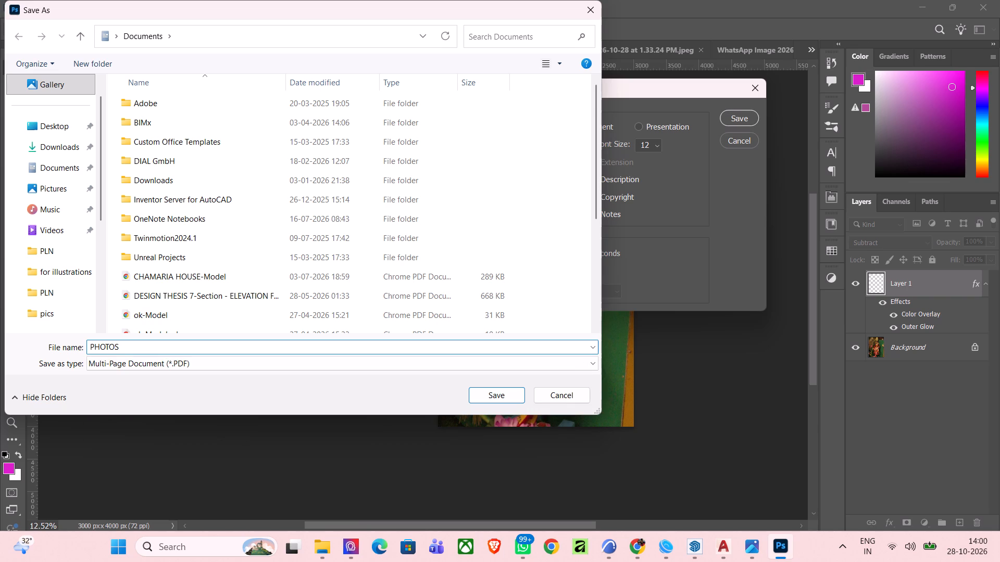
{"action": "type", "text": "BY"}
{"action": "key", "text": "space"}
{"action": "type", "text": "seoti"}
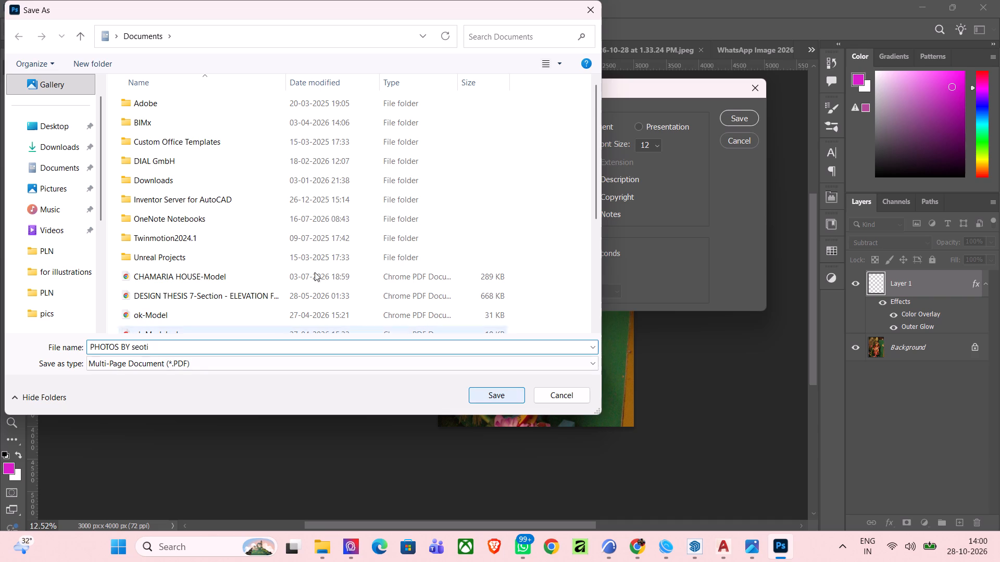
{"action": "double_click", "coordinate": [69, 125]}
{"action": "left_click", "coordinate": [104, 128]}
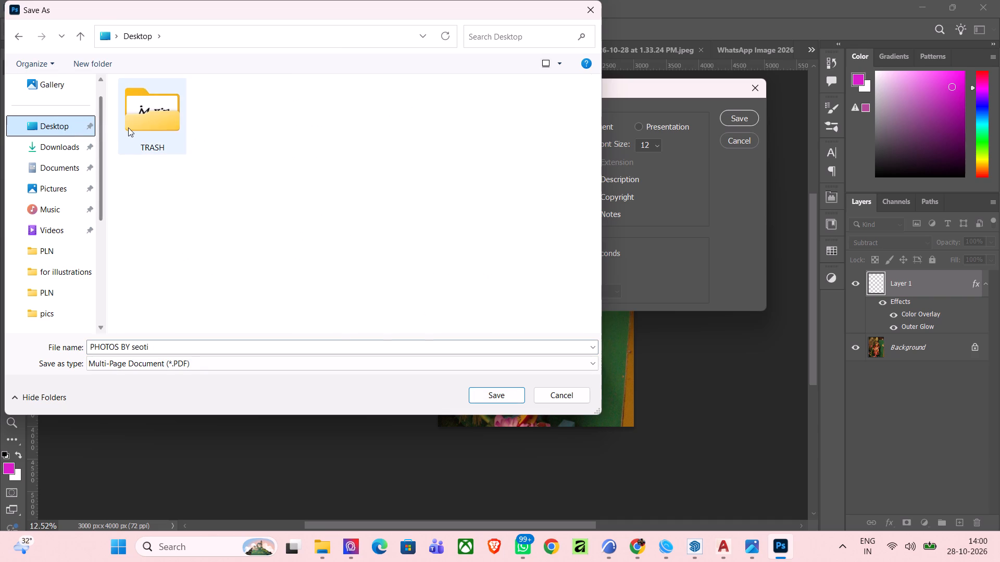
{"action": "double_click", "coordinate": [128, 127]}
{"action": "left_click", "coordinate": [516, 401]}
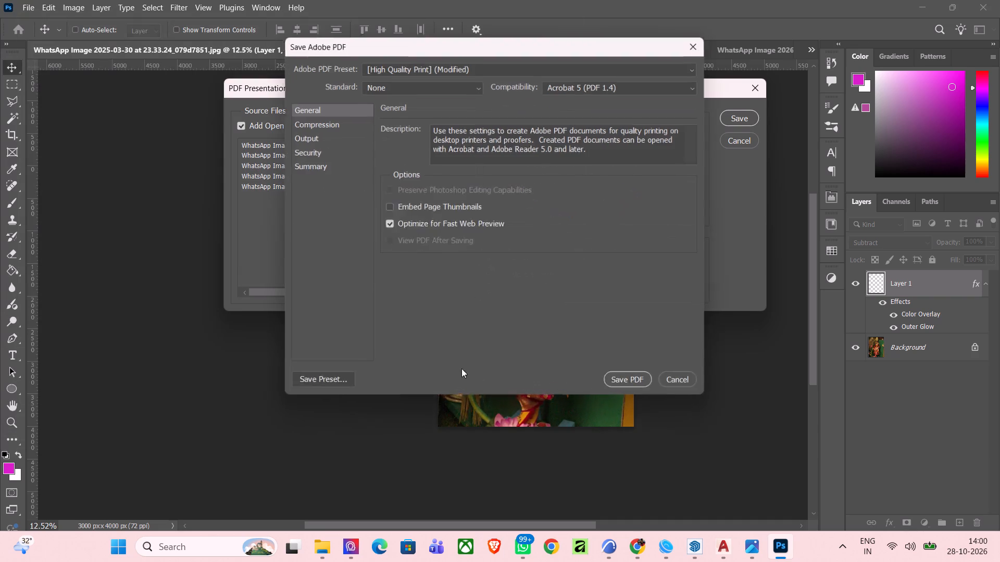
Review the PDF's compression, output and summary settings, and save it with the modified High Quality Print preset.
{"action": "left_click", "coordinate": [320, 123]}
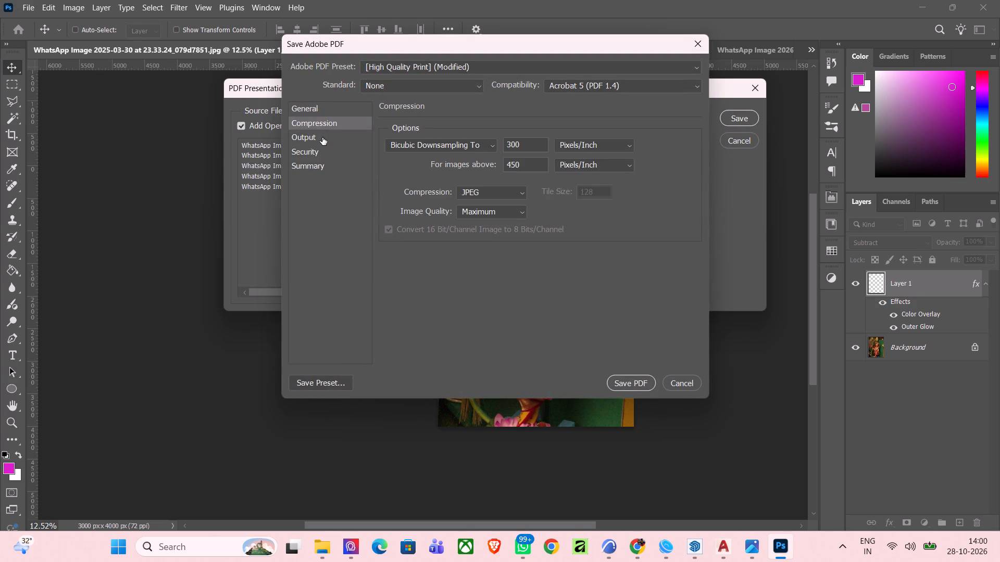
{"action": "left_click", "coordinate": [322, 137]}
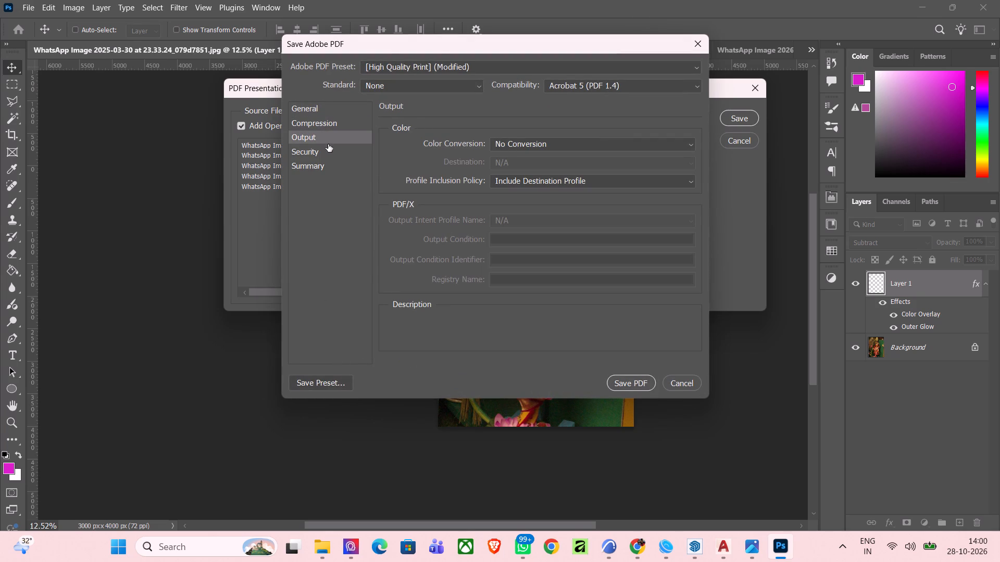
{"action": "left_click", "coordinate": [322, 122]}
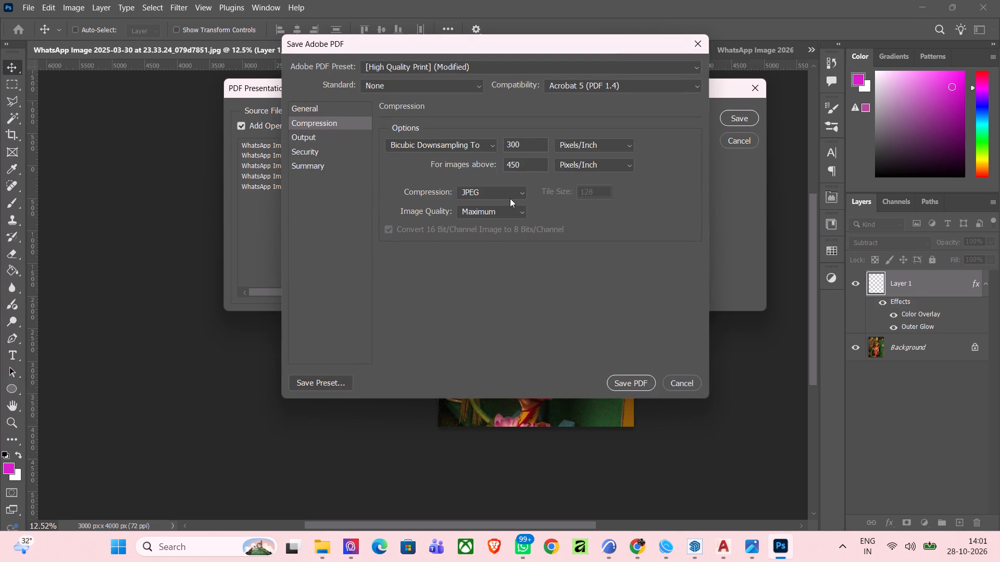
{"action": "left_click", "coordinate": [319, 147]}
{"action": "left_click", "coordinate": [326, 163]}
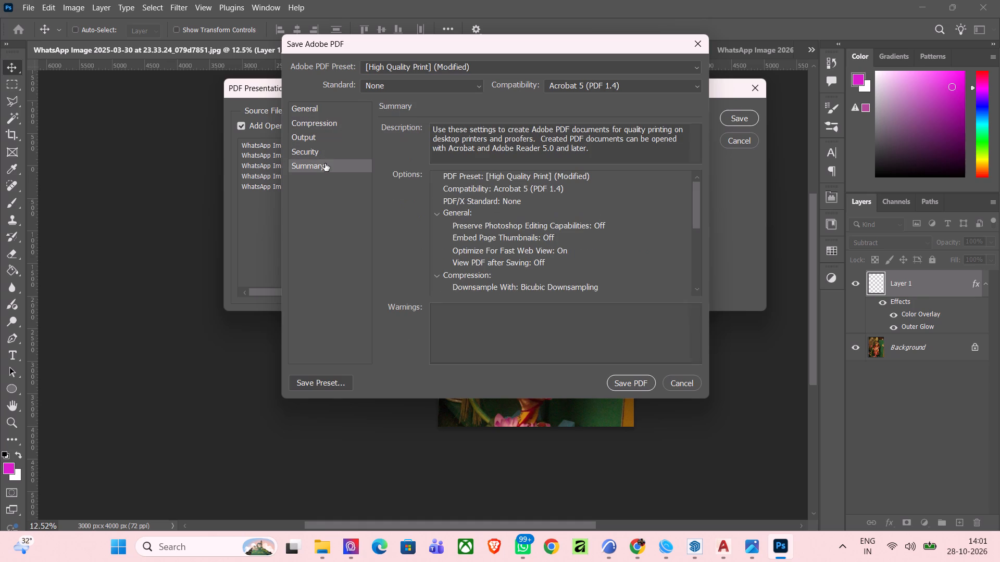
{"action": "left_click", "coordinate": [323, 143]}
{"action": "left_click", "coordinate": [323, 136]}
{"action": "left_click", "coordinate": [336, 133]}
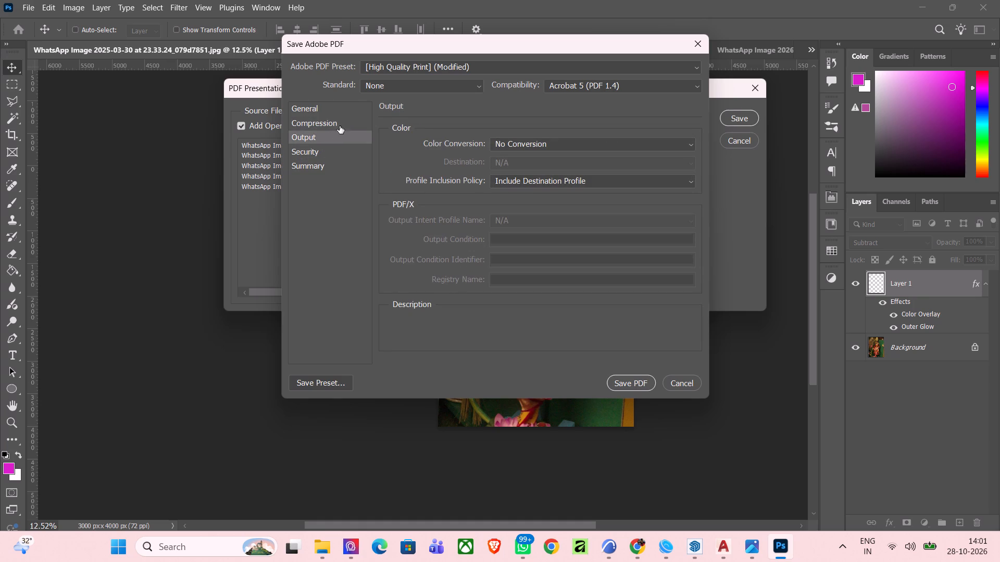
{"action": "left_click", "coordinate": [342, 120]}
{"action": "left_click", "coordinate": [644, 383]}
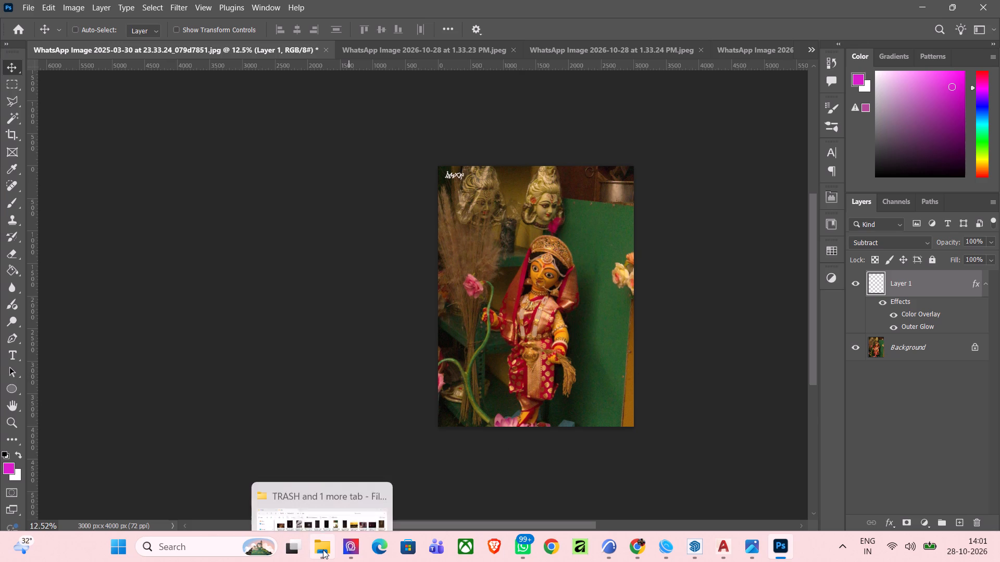
Switch to File Explorer and look for the saved PHOTOS BY seoti PDF in the TRASH folder and Home.
{"action": "left_click", "coordinate": [352, 493]}
{"action": "left_click", "coordinate": [60, 12]}
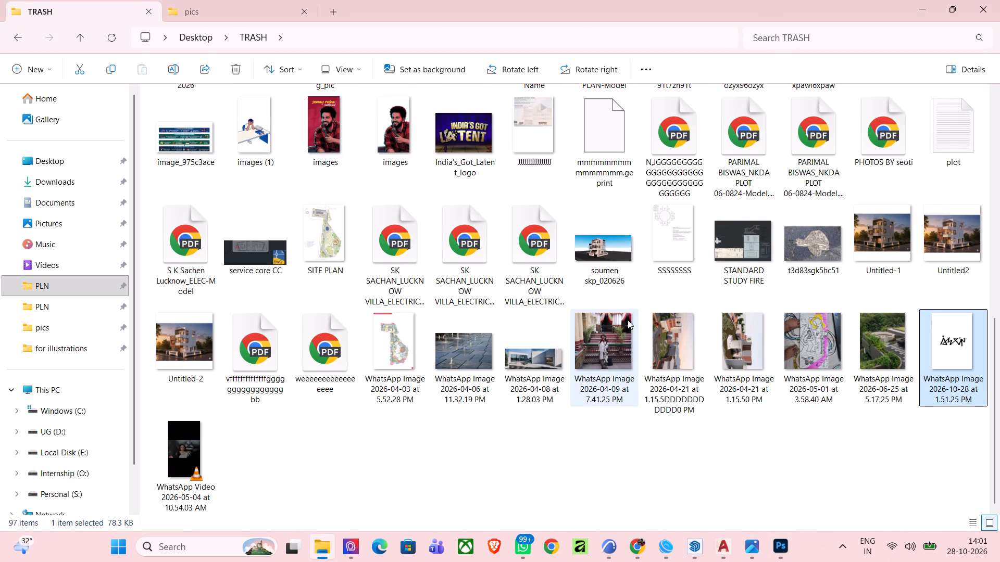
{"action": "scroll", "coordinate": [619, 306], "scroll_direction": "up", "scroll_amount": 3}
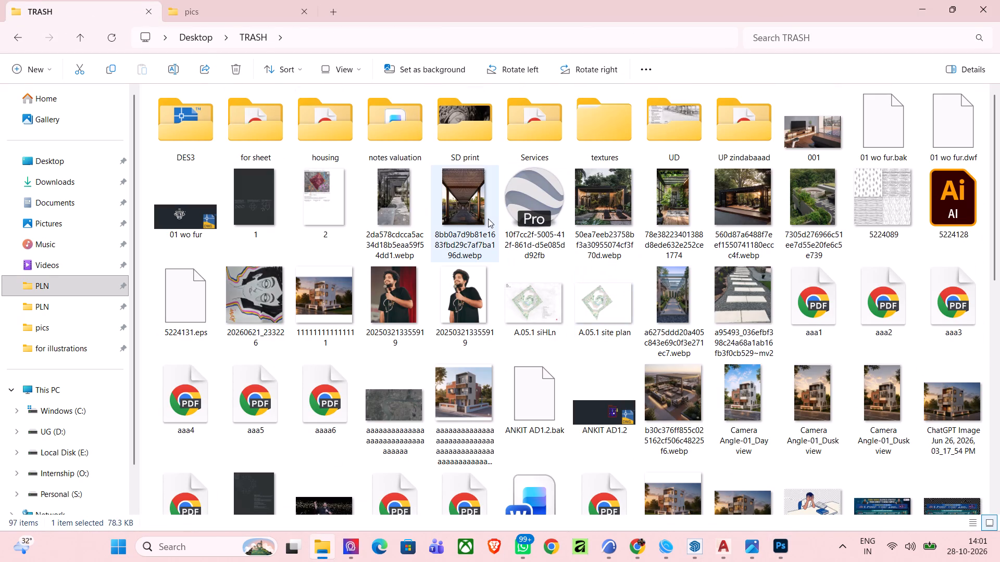
{"action": "scroll", "coordinate": [505, 236], "scroll_direction": "down", "scroll_amount": 4}
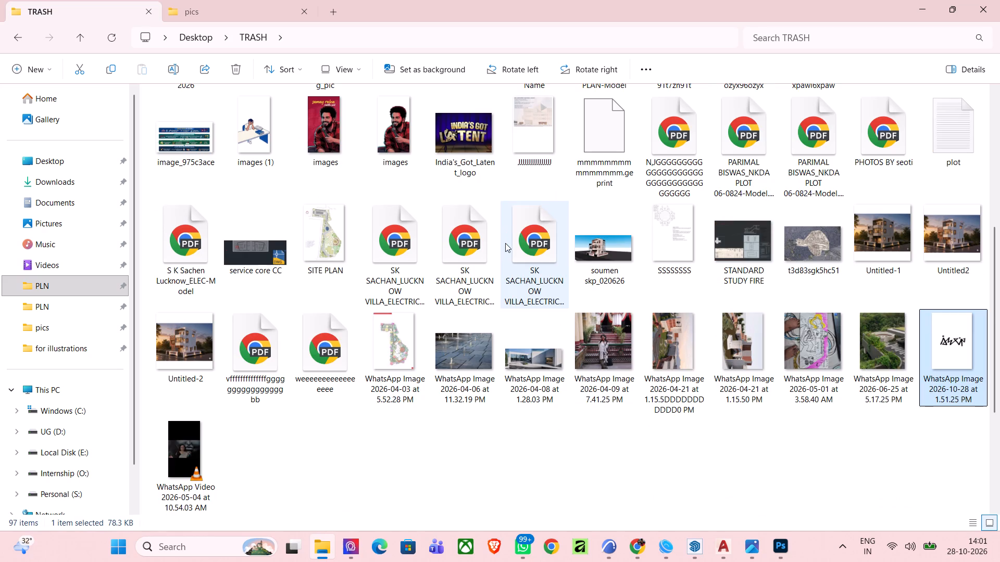
{"action": "double_click", "coordinate": [68, 100]}
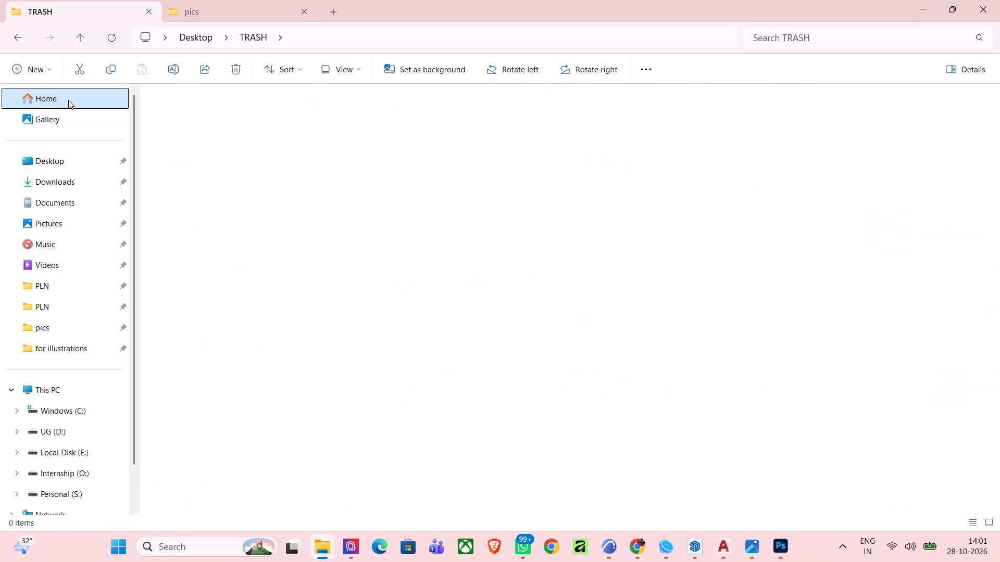
Open the PHOTOS BY seoti PDF in Chrome, zoom out to 25%, and check the watermarked photos on all five pages.
{"action": "double_click", "coordinate": [265, 320]}
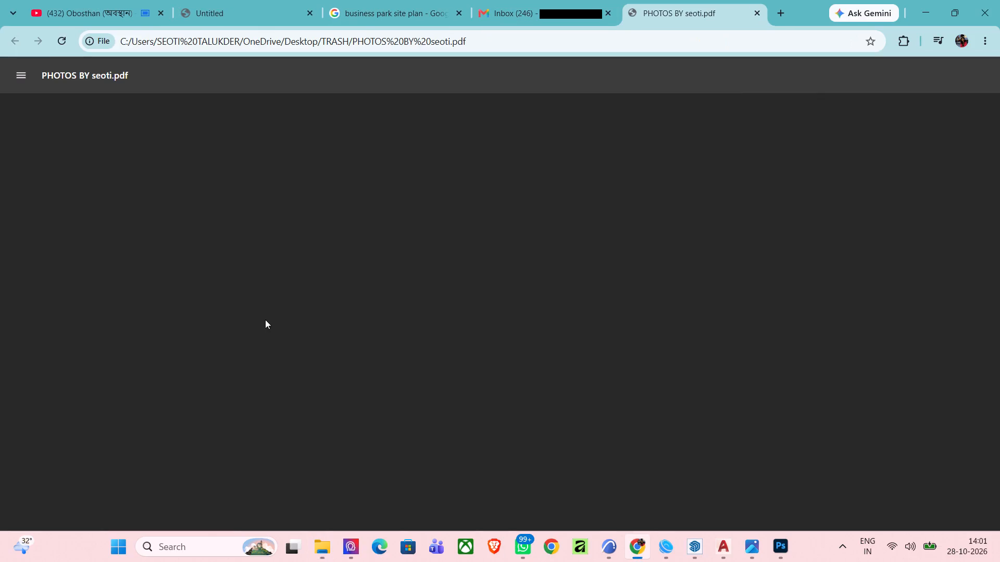
{"action": "scroll", "coordinate": [327, 249], "scroll_direction": "down", "scroll_amount": 5}
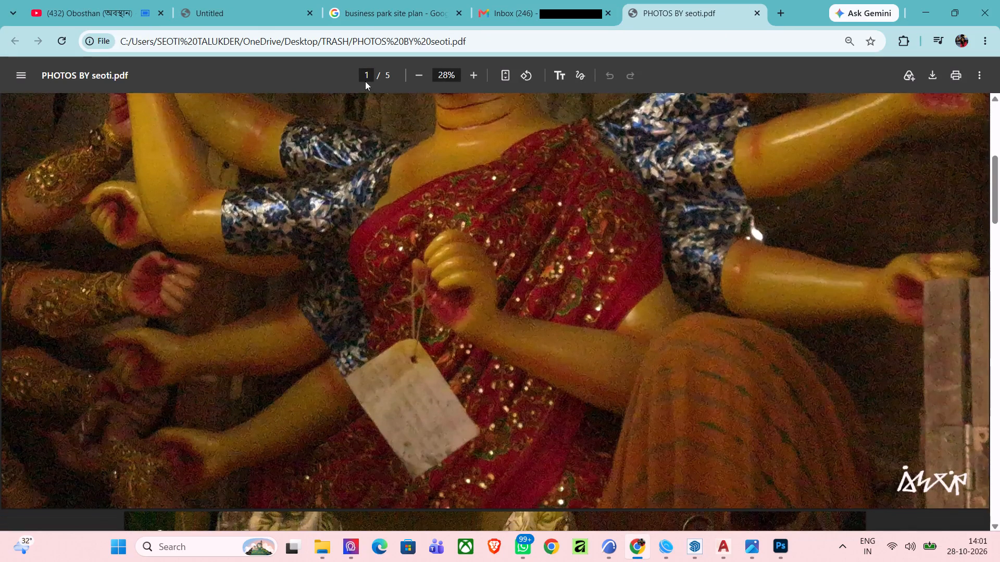
{"action": "triple_click", "coordinate": [426, 76]}
{"action": "double_click", "coordinate": [426, 76]}
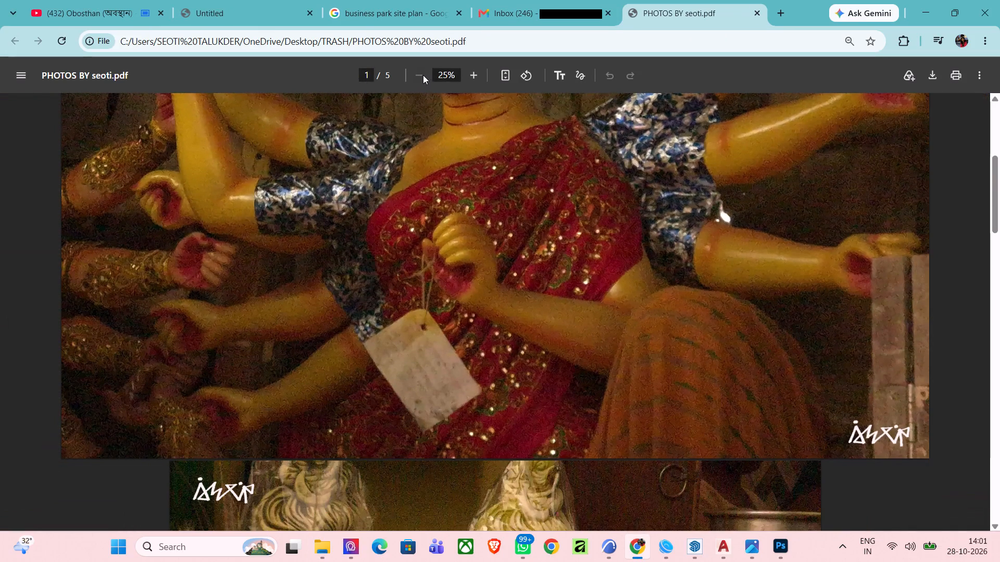
{"action": "left_click", "coordinate": [422, 74]}
{"action": "scroll", "coordinate": [459, 252], "scroll_direction": "up", "scroll_amount": 4}
{"action": "scroll", "coordinate": [461, 222], "scroll_direction": "down", "scroll_amount": 6}
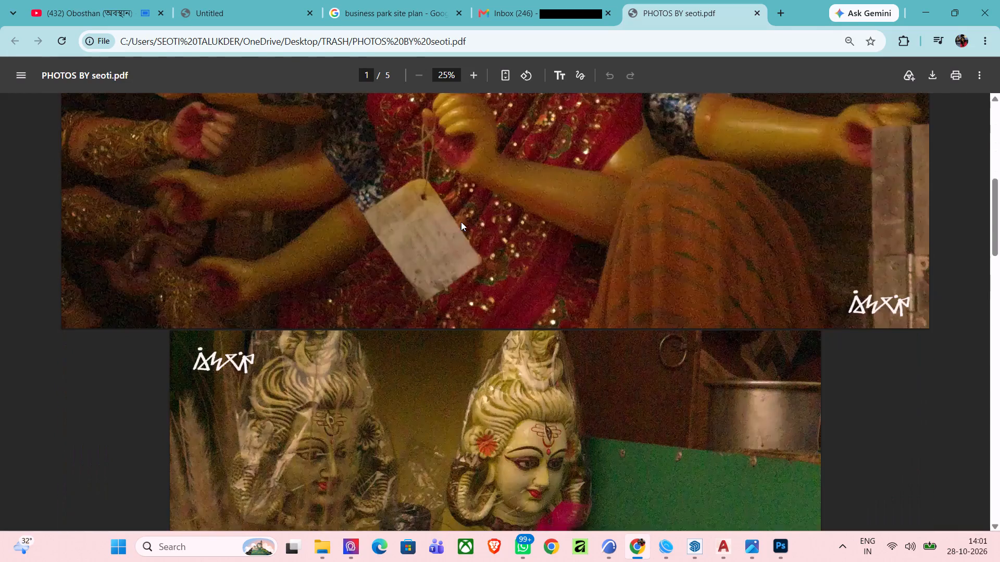
{"action": "scroll", "coordinate": [461, 222], "scroll_direction": "down", "scroll_amount": 17}
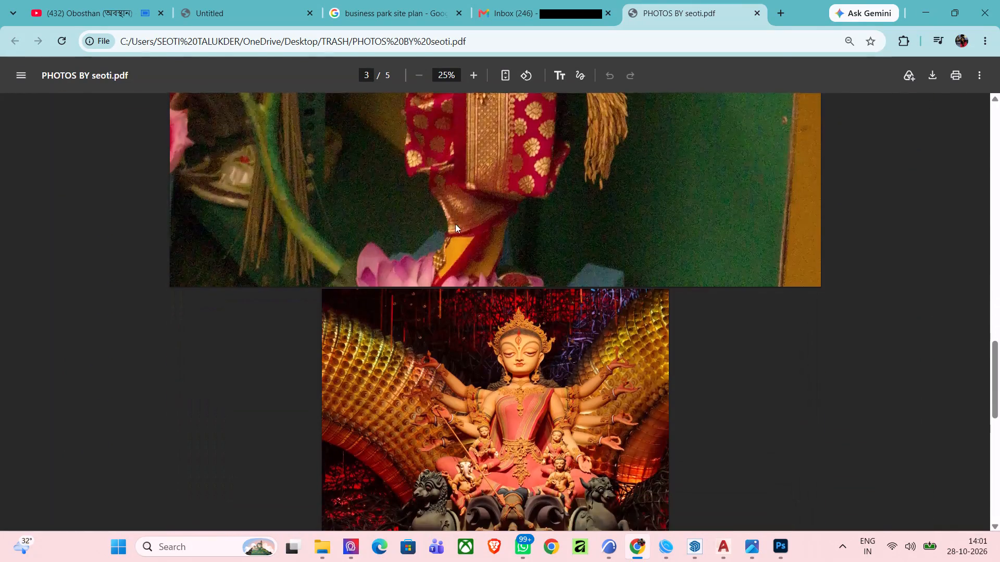
{"action": "scroll", "coordinate": [455, 230], "scroll_direction": "up", "scroll_amount": 13}
{"action": "scroll", "coordinate": [456, 222], "scroll_direction": "down", "scroll_amount": 13}
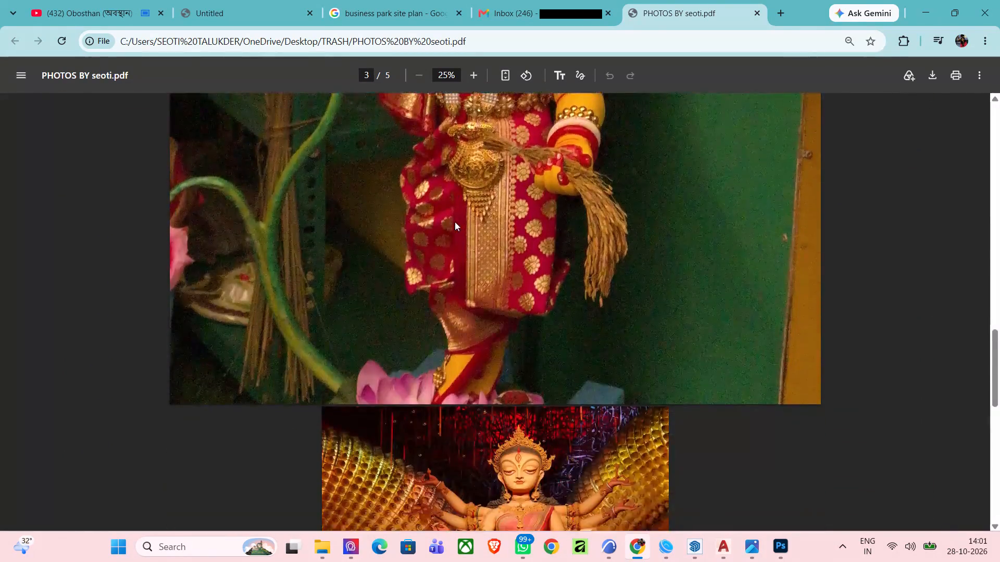
{"action": "scroll", "coordinate": [455, 222], "scroll_direction": "down", "scroll_amount": 11}
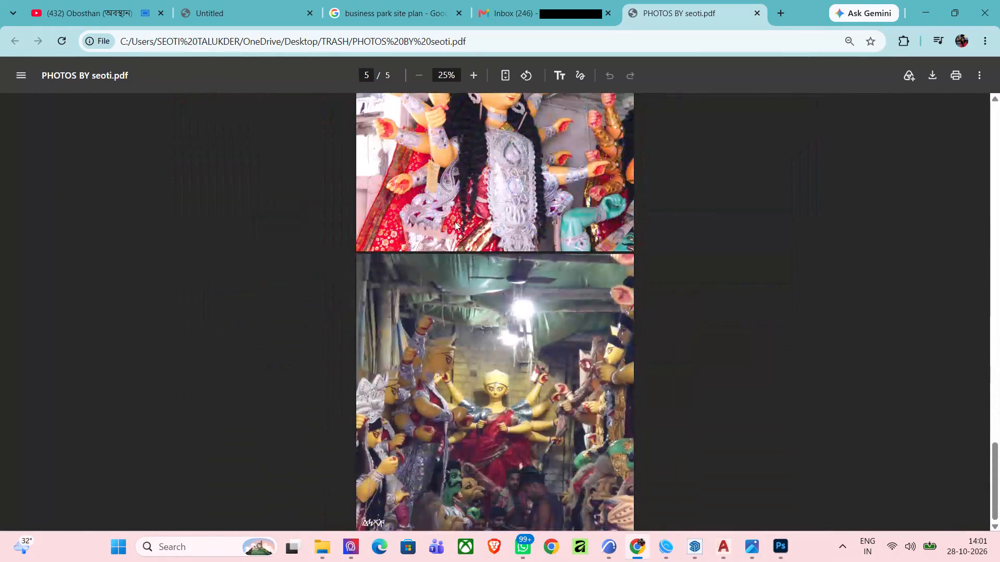
{"action": "scroll", "coordinate": [453, 223], "scroll_direction": "down", "scroll_amount": 4}
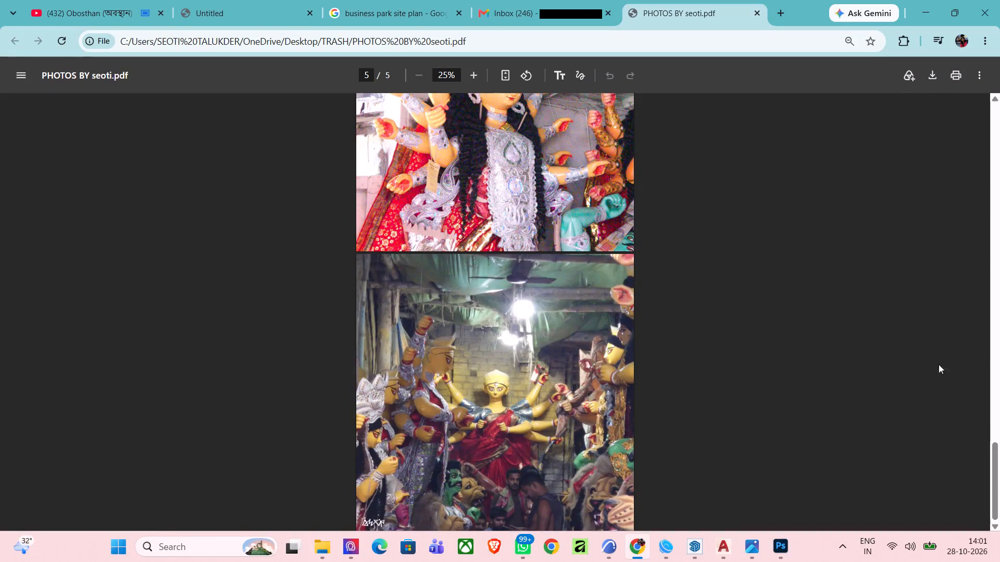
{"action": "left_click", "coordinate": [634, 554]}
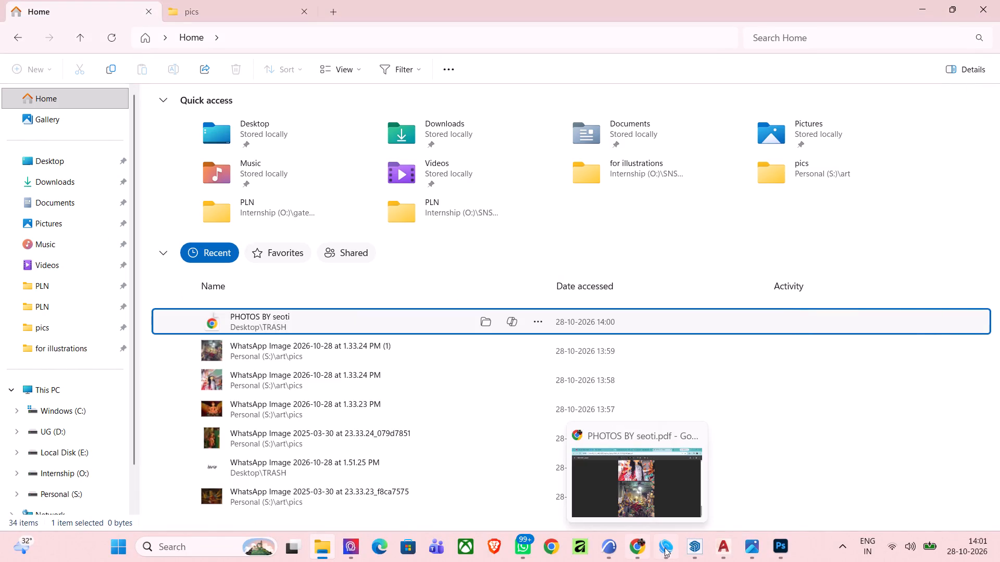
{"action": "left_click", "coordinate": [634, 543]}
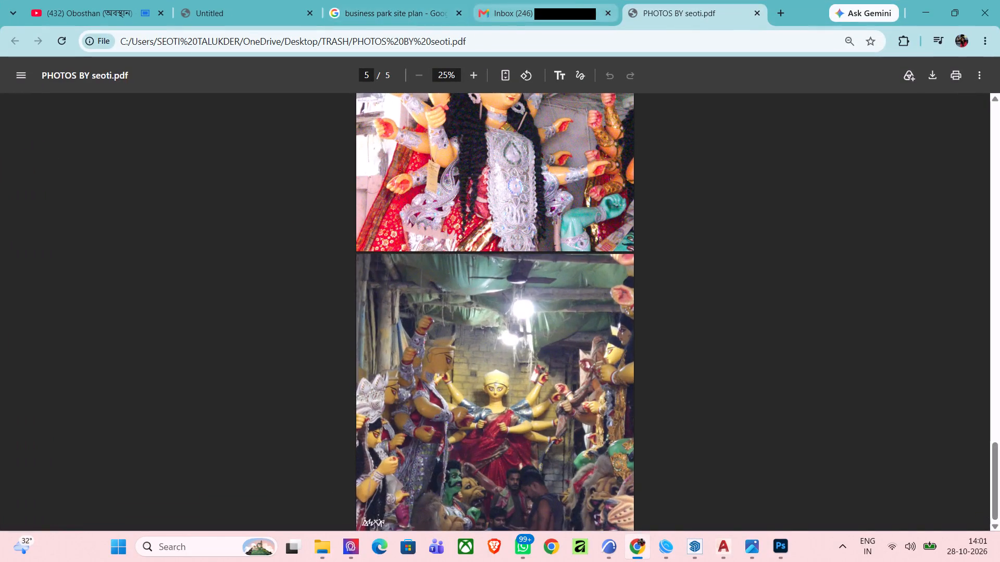
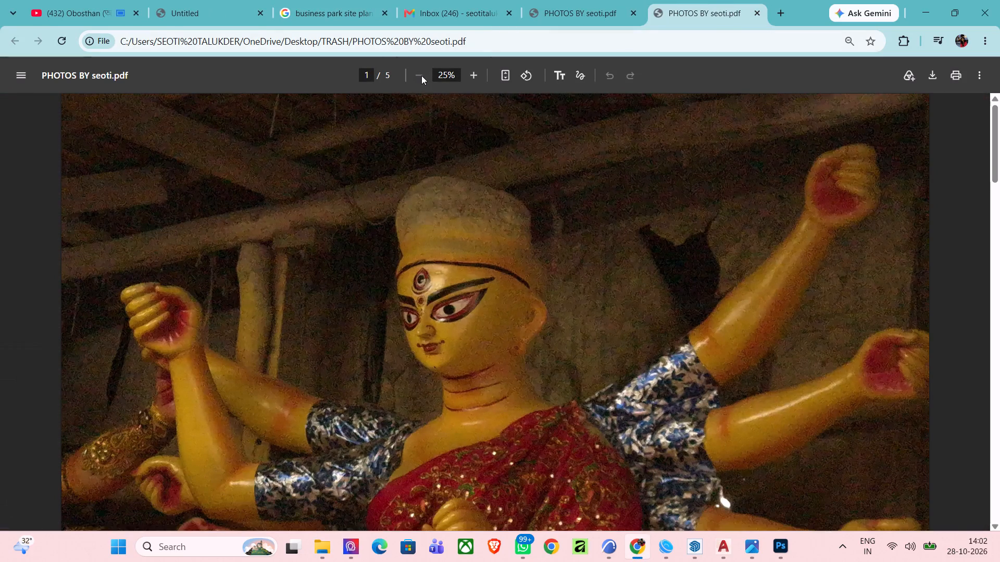
Look through all pages of the PHOTOS BY seoti PDF to examine the photos and their signature watermarks.
{"action": "scroll", "coordinate": [423, 449], "scroll_direction": "down", "scroll_amount": 17}
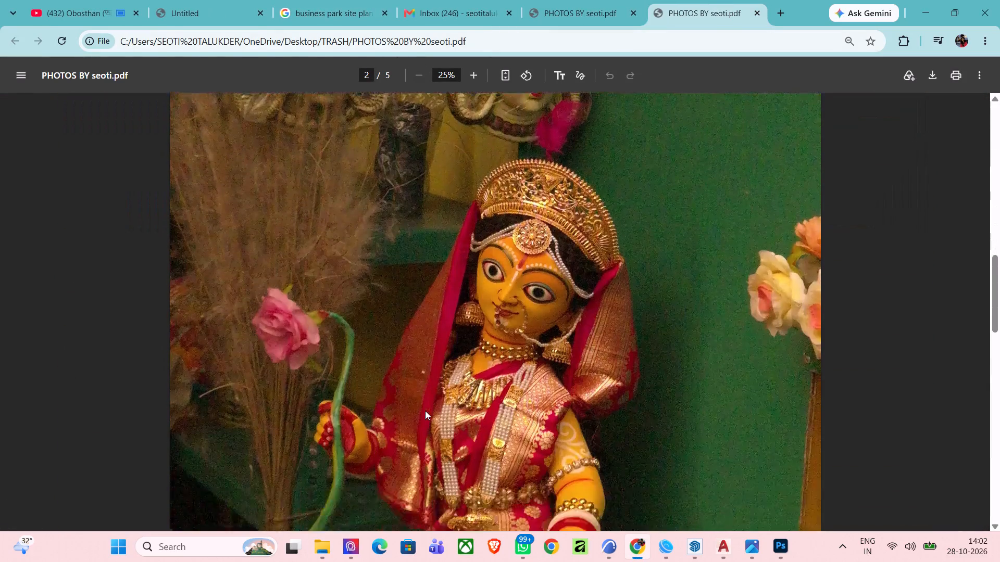
{"action": "scroll", "coordinate": [425, 411], "scroll_direction": "down", "scroll_amount": 8}
{"action": "scroll", "coordinate": [425, 411], "scroll_direction": "up", "scroll_amount": 3}
{"action": "scroll", "coordinate": [425, 411], "scroll_direction": "down", "scroll_amount": 5}
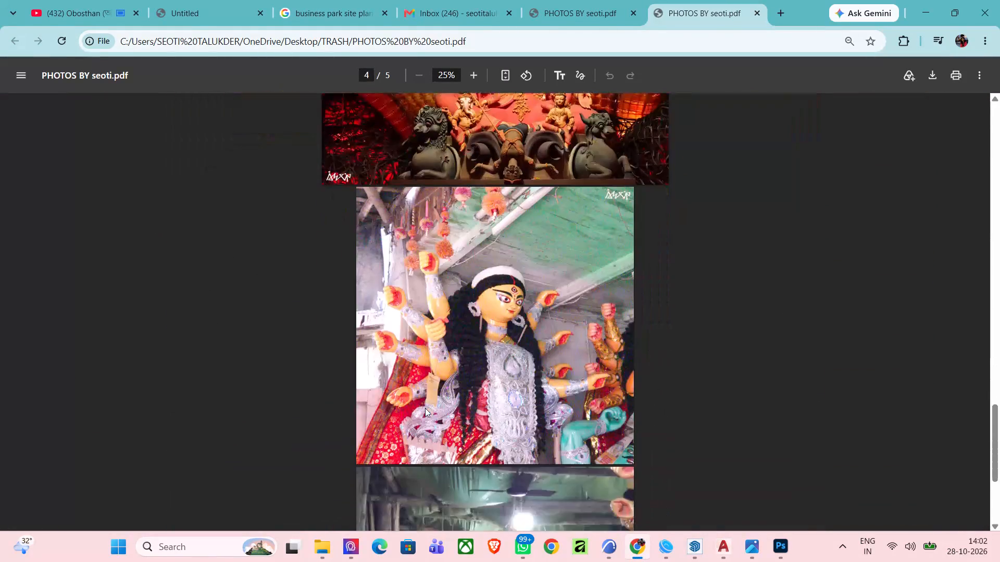
{"action": "scroll", "coordinate": [425, 408], "scroll_direction": "down", "scroll_amount": 12}
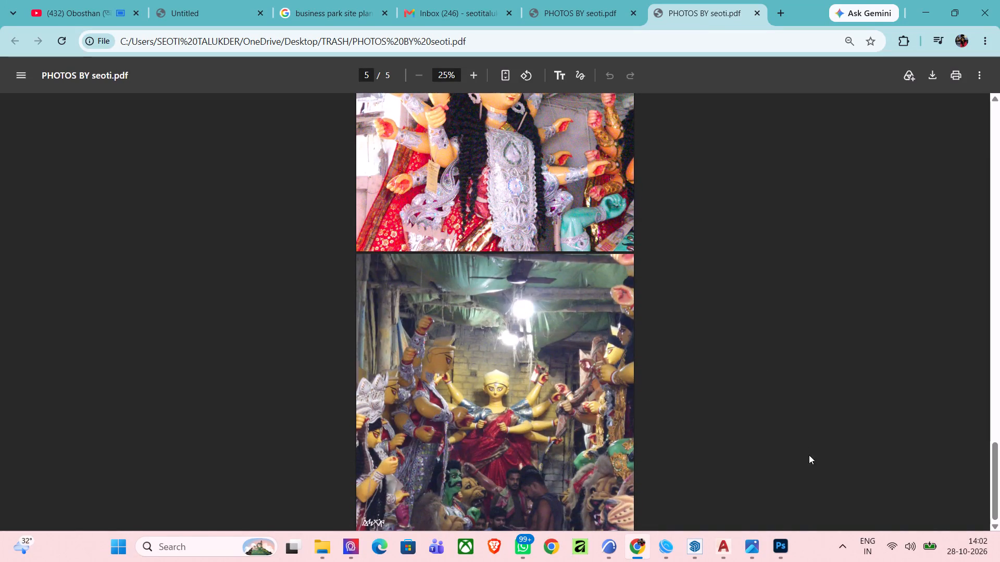
Switch to Photoshop and quit it, discarding the unsaved changes in all open photo documents.
{"action": "left_click", "coordinate": [787, 551]}
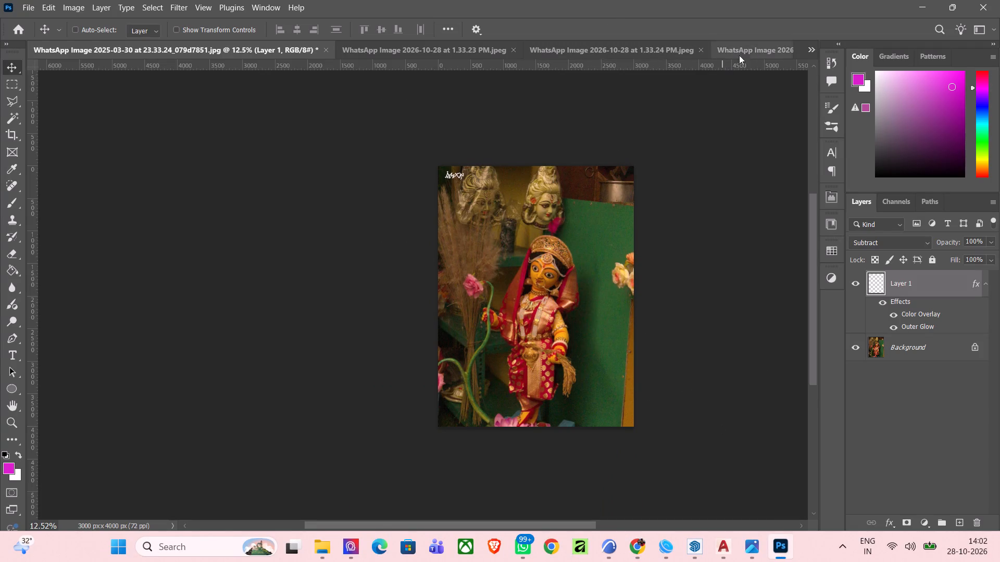
{"action": "left_click", "coordinate": [753, 49]}
{"action": "left_click", "coordinate": [998, 5]}
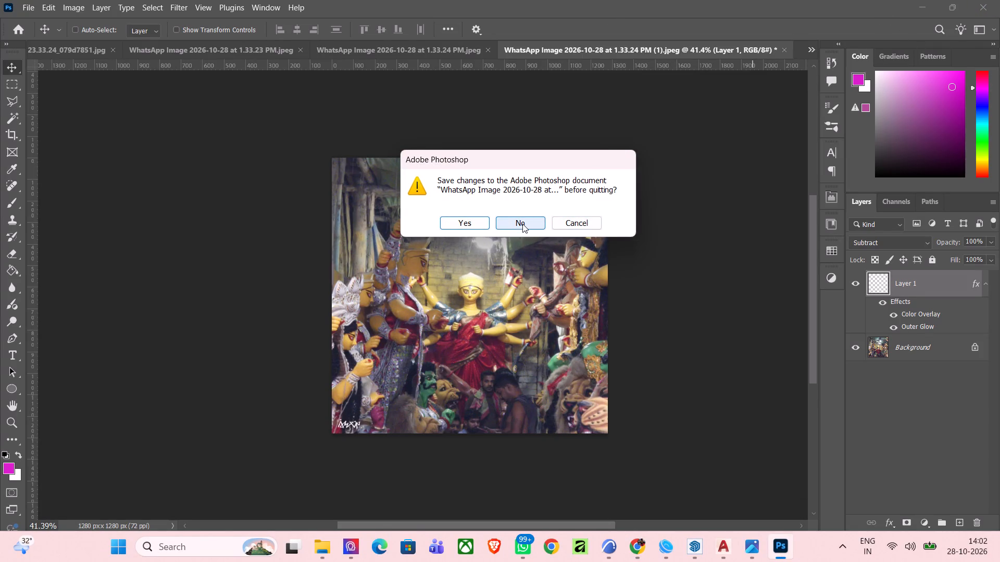
{"action": "left_click", "coordinate": [532, 225]}
{"action": "left_click", "coordinate": [532, 225]}
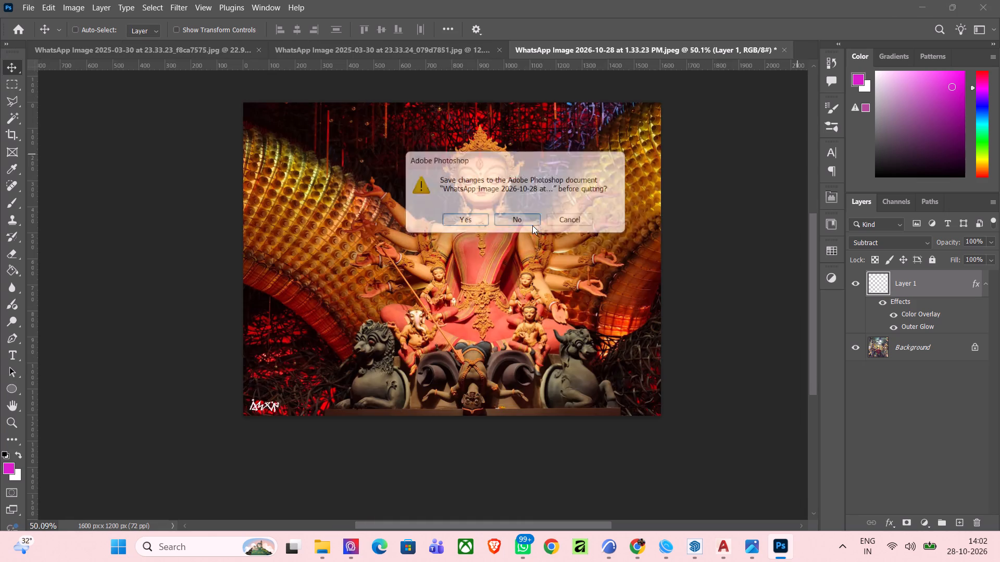
{"action": "left_click", "coordinate": [532, 225]}
{"action": "left_click", "coordinate": [532, 225]}
{"action": "left_click", "coordinate": [532, 225]}
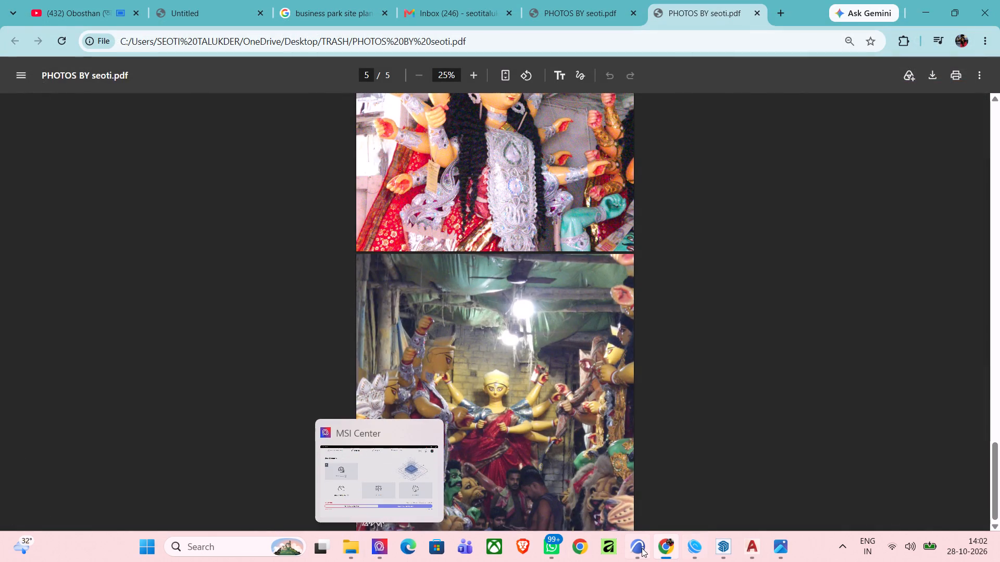
Minimize the Chrome window showing the PHOTOS BY seoti PDF.
{"action": "left_click", "coordinate": [657, 544]}
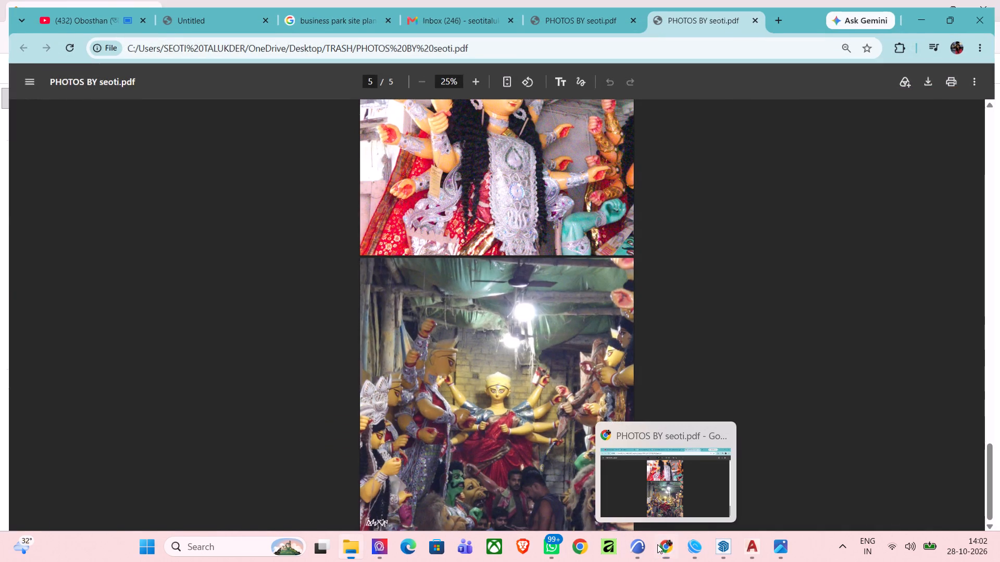